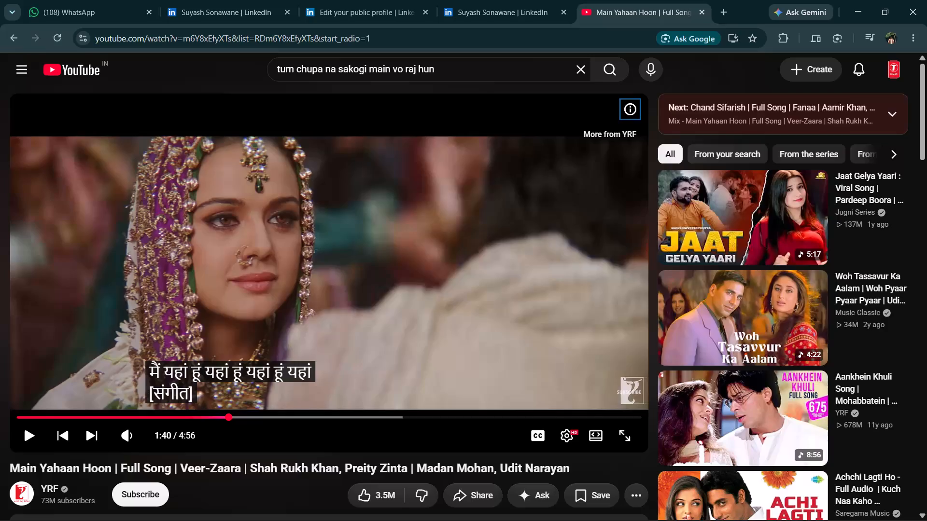
# Switch to the read-only resume PDF open in Word and look through its pages.
pyautogui.hotkey('alt', 'Tab')
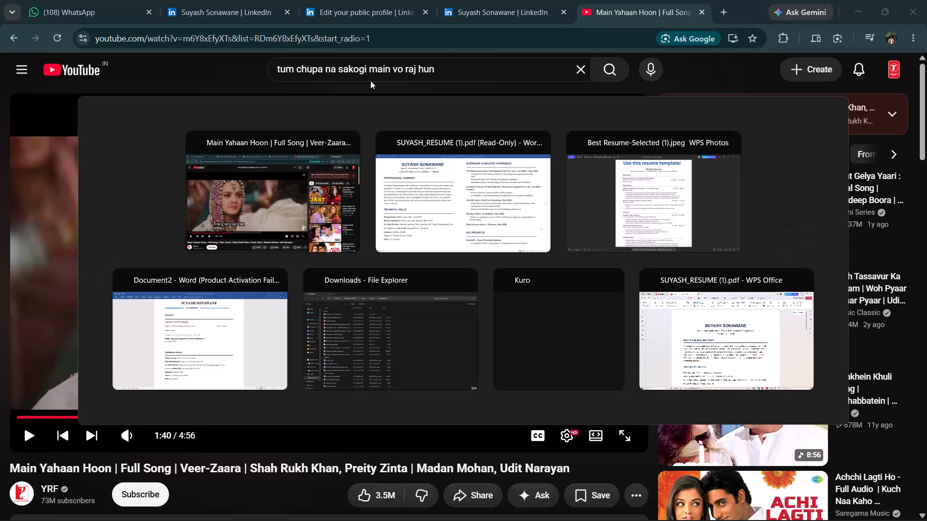
pyautogui.scroll(1, 479, 320)
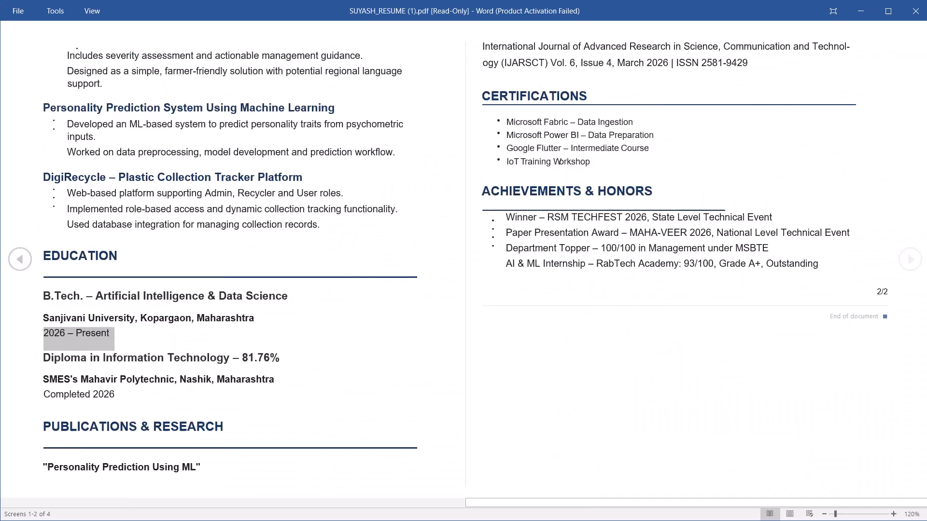
pyautogui.scroll(1, 479, 320)
pyautogui.keyDown('ctrl'); pyautogui.scroll(-2, 479, 320); pyautogui.keyUp('ctrl')
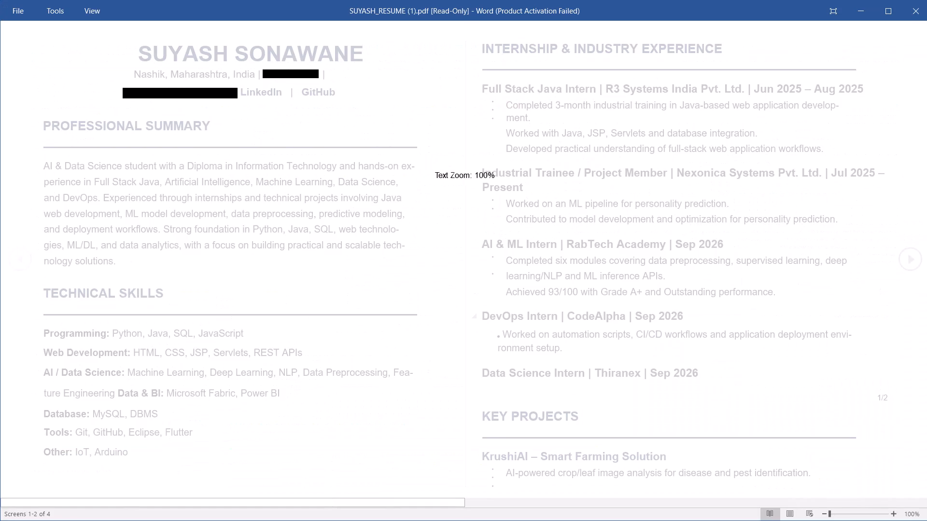
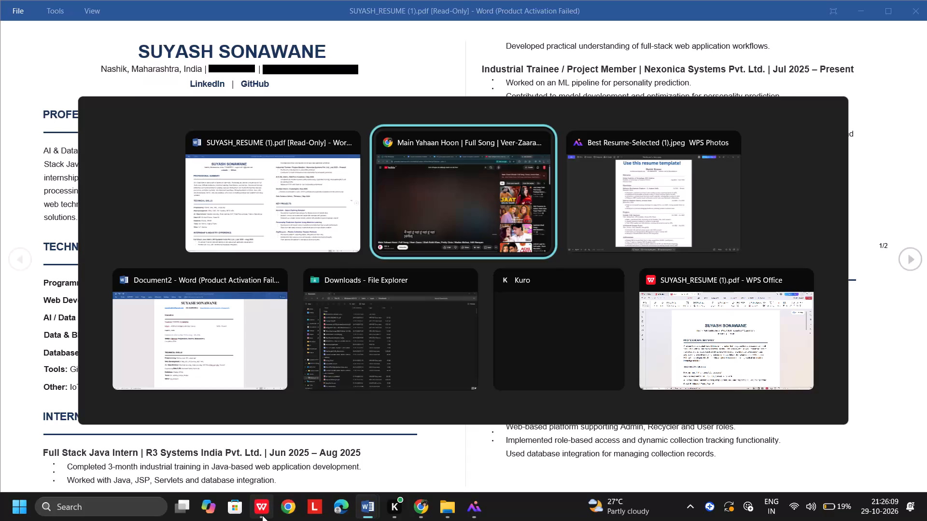
# Switch to the resume template image in WPS Photos and examine its layout.
pyautogui.hotkey('alt', 'Tab')
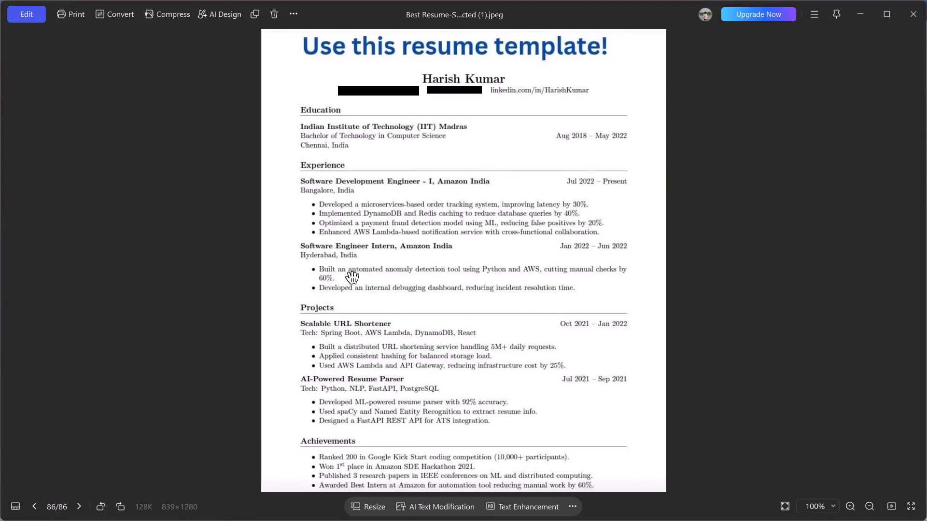
pyautogui.hotkey('alt', 'Tab')
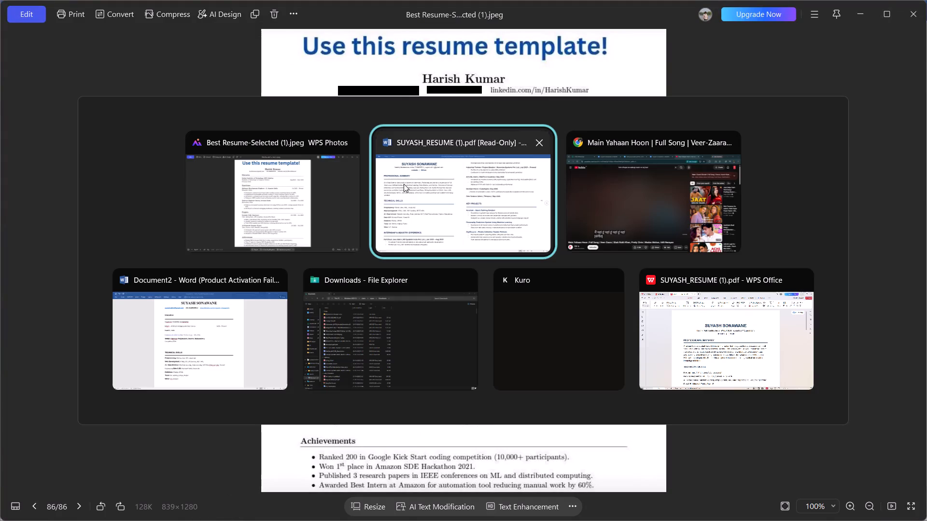
pyautogui.hotkey('alt', 'Tab')
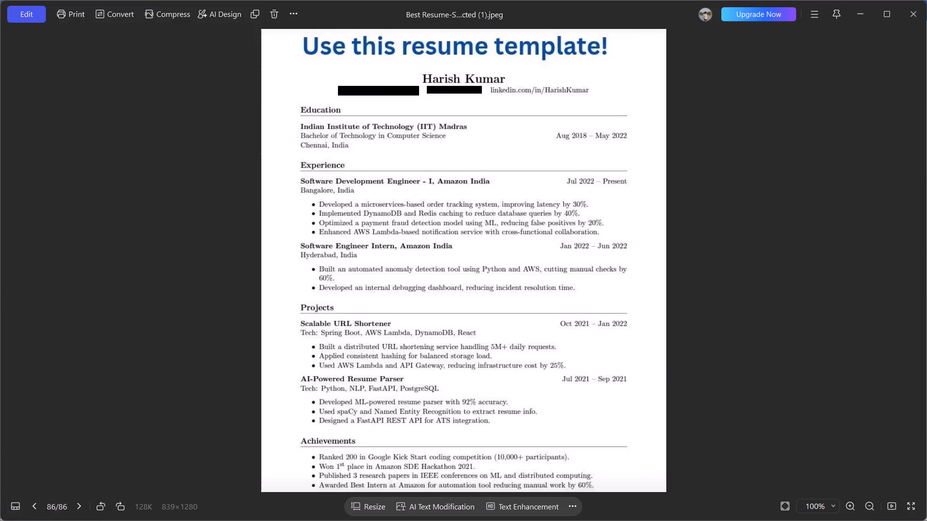
pyautogui.hotkey('alt', 'Tab')
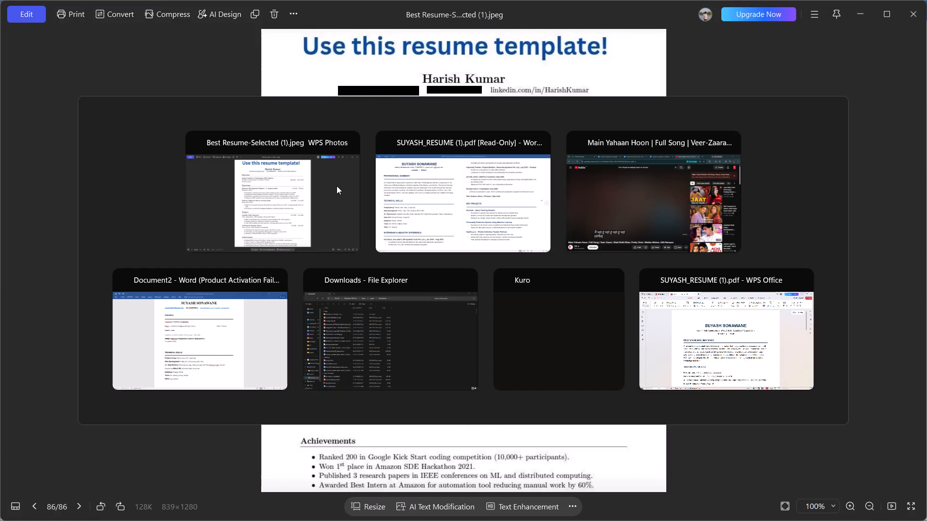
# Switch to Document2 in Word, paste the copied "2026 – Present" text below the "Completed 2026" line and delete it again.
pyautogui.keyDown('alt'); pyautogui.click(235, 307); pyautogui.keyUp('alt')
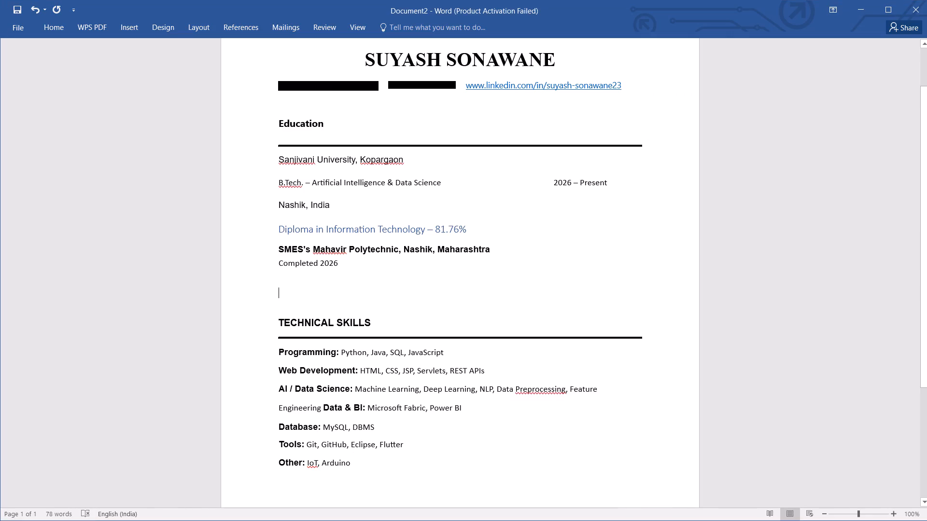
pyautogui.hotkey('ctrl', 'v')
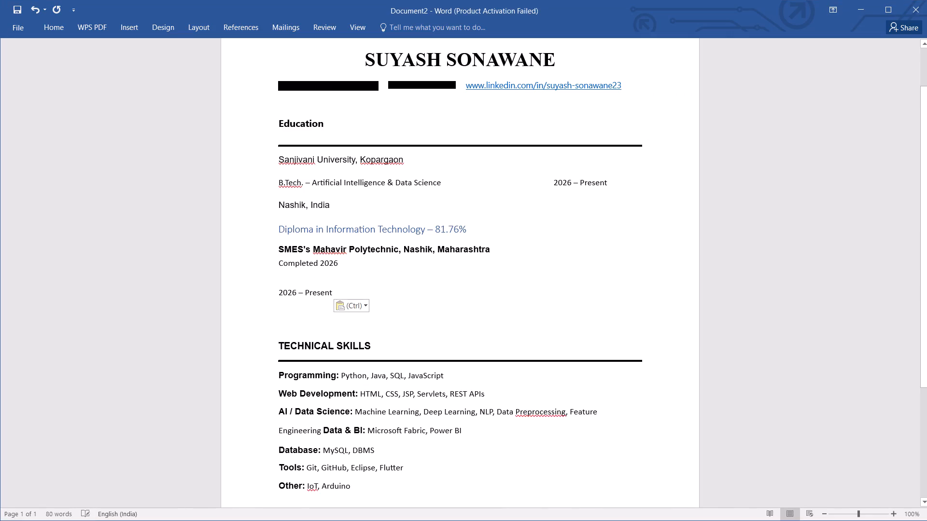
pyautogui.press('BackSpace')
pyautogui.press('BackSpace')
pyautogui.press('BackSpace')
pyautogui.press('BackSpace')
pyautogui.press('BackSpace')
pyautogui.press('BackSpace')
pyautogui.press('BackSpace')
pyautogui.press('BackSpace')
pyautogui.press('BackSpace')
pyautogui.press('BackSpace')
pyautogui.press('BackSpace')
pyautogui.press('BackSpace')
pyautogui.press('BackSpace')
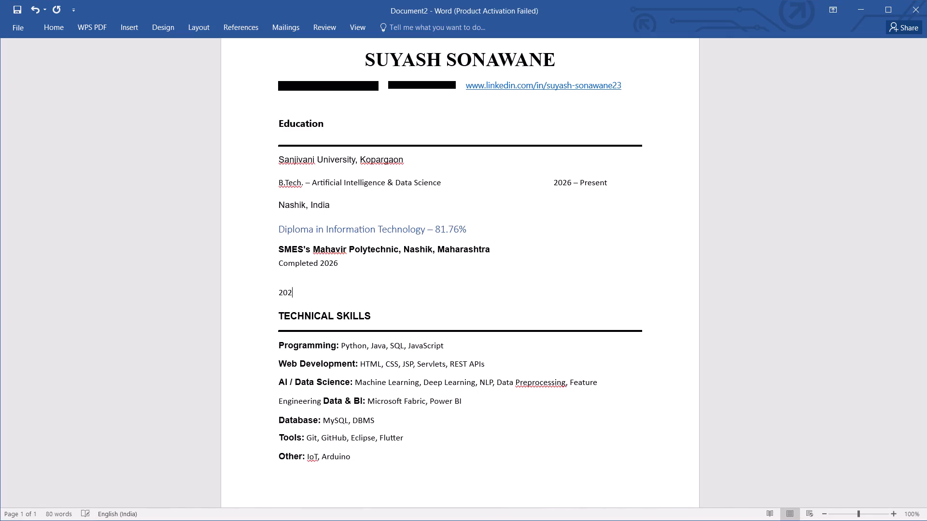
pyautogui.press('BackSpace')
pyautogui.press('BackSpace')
# Switch to the read-only resume PDF in Word and examine its sections for content to reuse.
pyautogui.hotkey('alt', 'Tab')
pyautogui.hotkey('alt', 'Tab')
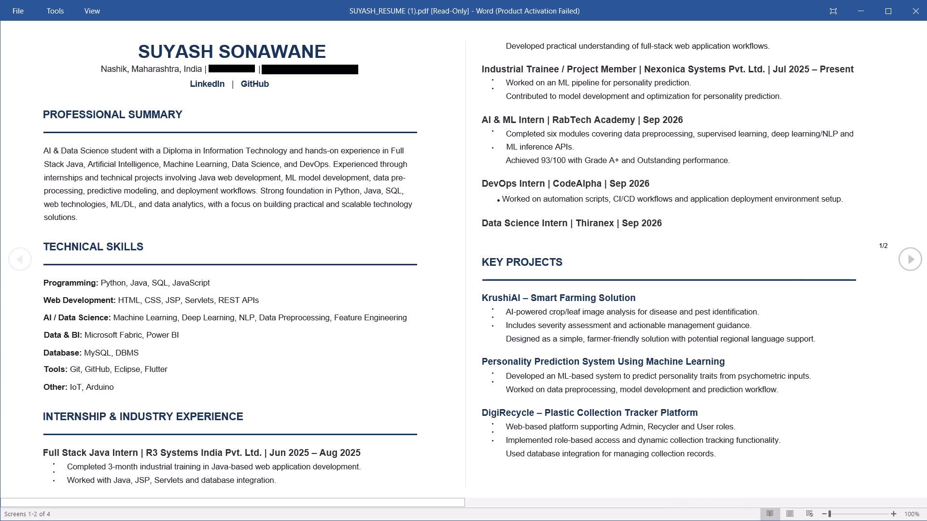
pyautogui.scroll(2, 439, 264)
pyautogui.keyDown('ctrl'); pyautogui.scroll(-3, 439, 264); pyautogui.keyUp('ctrl')
pyautogui.keyDown('ctrl'); pyautogui.scroll(-5, 589, 221); pyautogui.keyUp('ctrl')
pyautogui.scroll(-2, 589, 221)
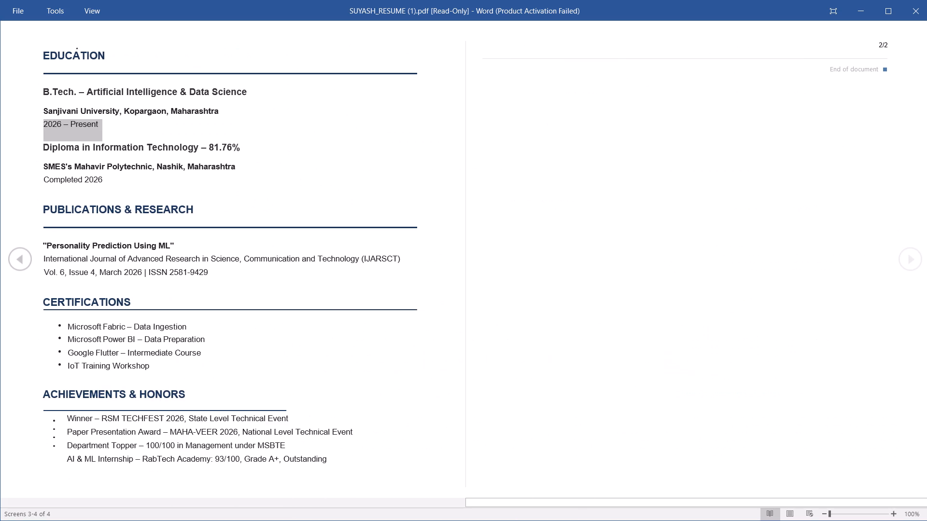
pyautogui.scroll(1, 401, 280)
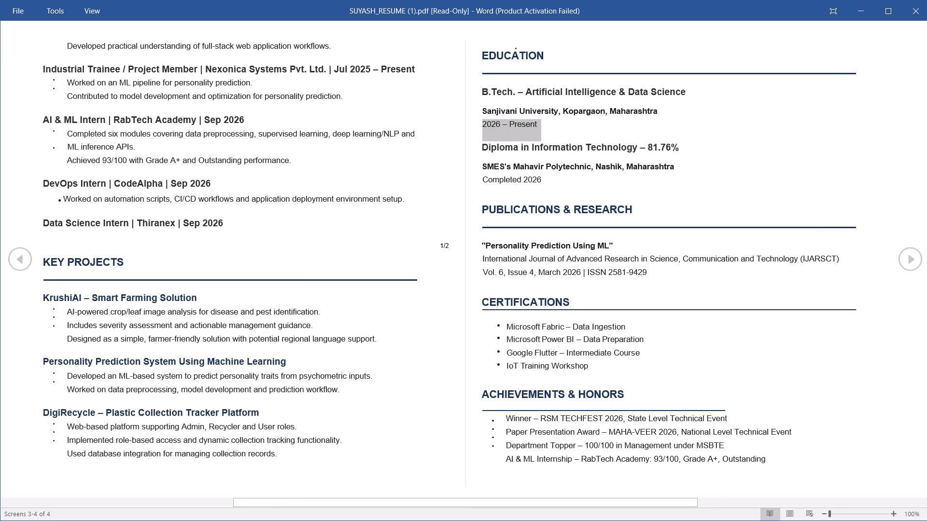
pyautogui.keyDown('ctrl'); pyautogui.scroll(-4, 401, 280); pyautogui.keyUp('ctrl')
pyautogui.keyDown('ctrl'); pyautogui.scroll(9, 401, 280); pyautogui.keyUp('ctrl')
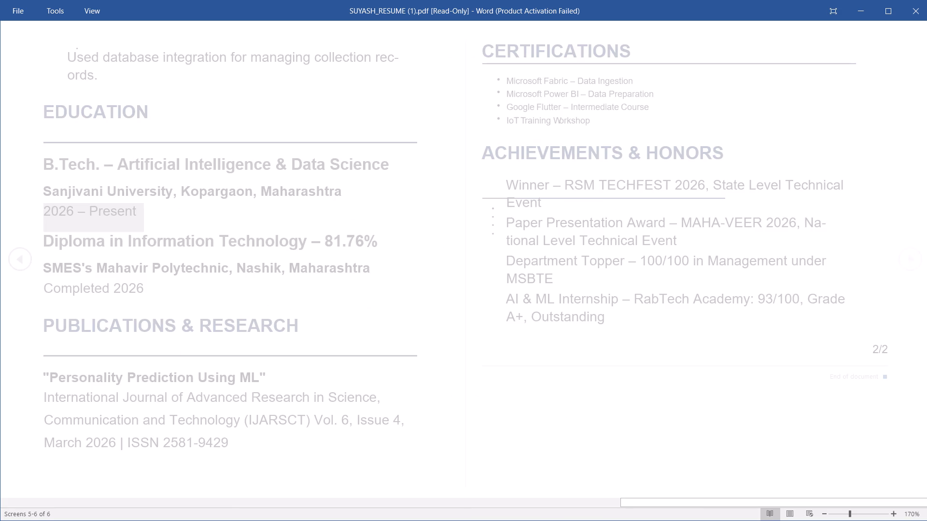
pyautogui.keyDown('ctrl'); pyautogui.scroll(2, 401, 280); pyautogui.keyUp('ctrl')
pyautogui.keyDown('ctrl'); pyautogui.scroll(-14, 401, 280); pyautogui.keyUp('ctrl')
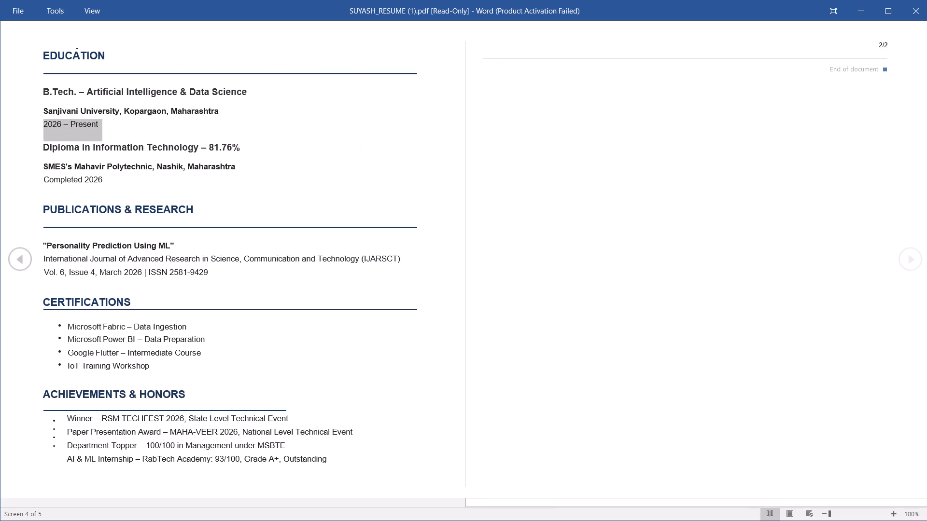
pyautogui.scroll(-1, 401, 280)
pyautogui.hotkey('alt', 'Tab')
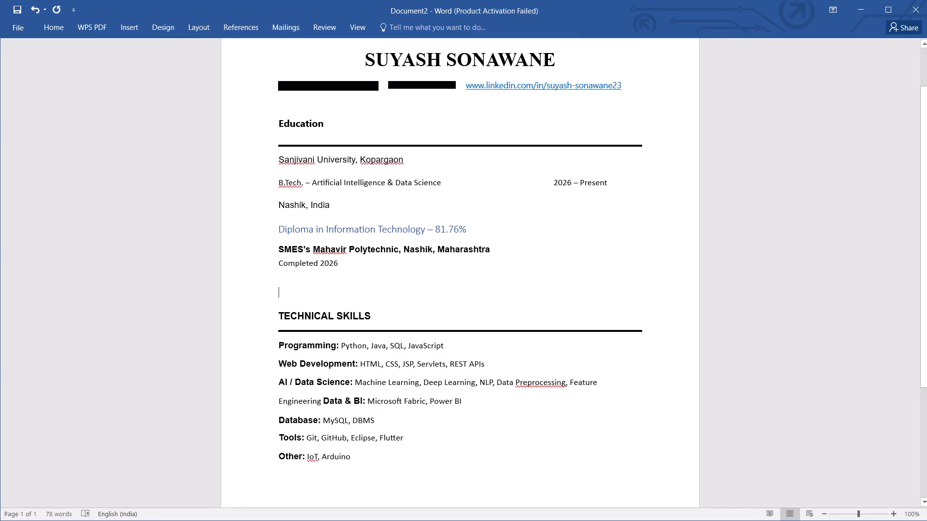
pyautogui.hotkey('alt', 'Tab')
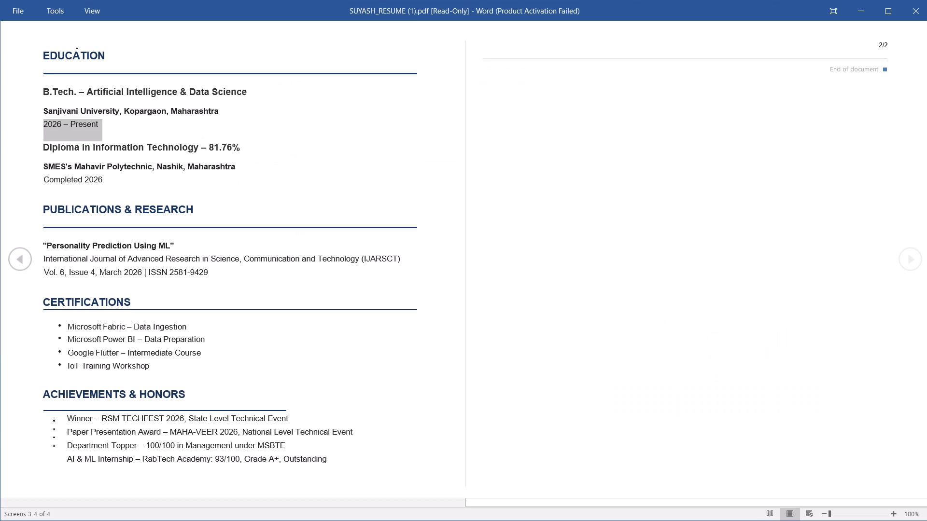
pyautogui.scroll(-1, 221, 239)
pyautogui.scroll(1, 221, 239)
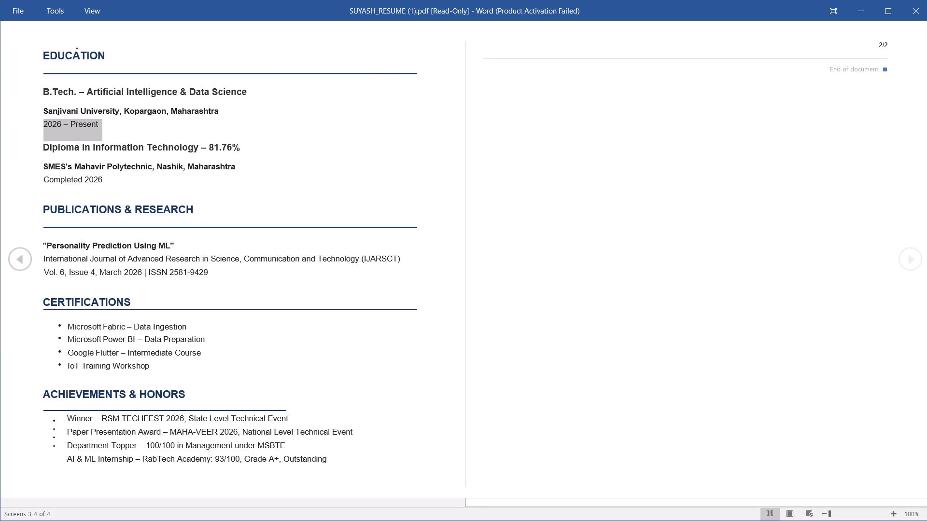
pyautogui.scroll(1, 221, 239)
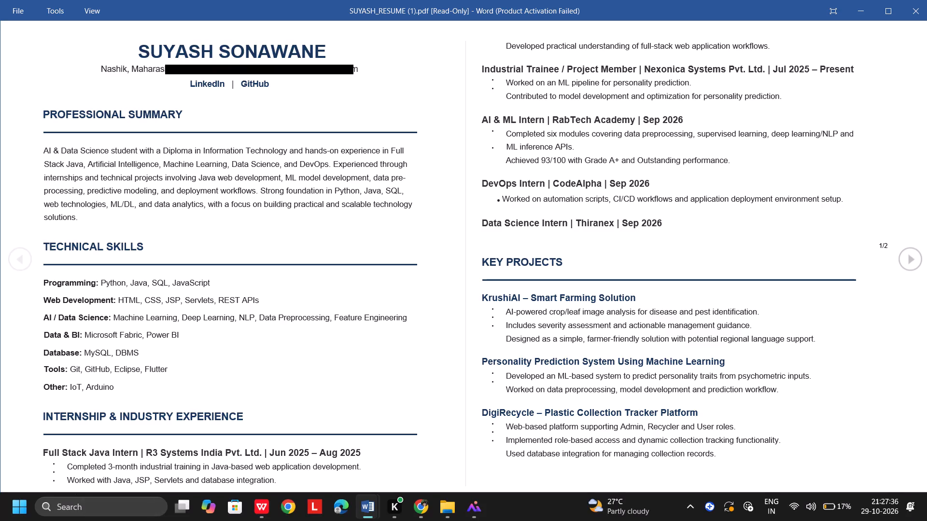
# Copy the "INTERNSHIP & INDUSTRY EXPERIENCE" heading from the resume PDF and paste it above "TECHNICAL SKILLS" in Document2.
pyautogui.moveTo(252, 408); pyautogui.dragTo(147, 422)
pyautogui.click(147, 422)
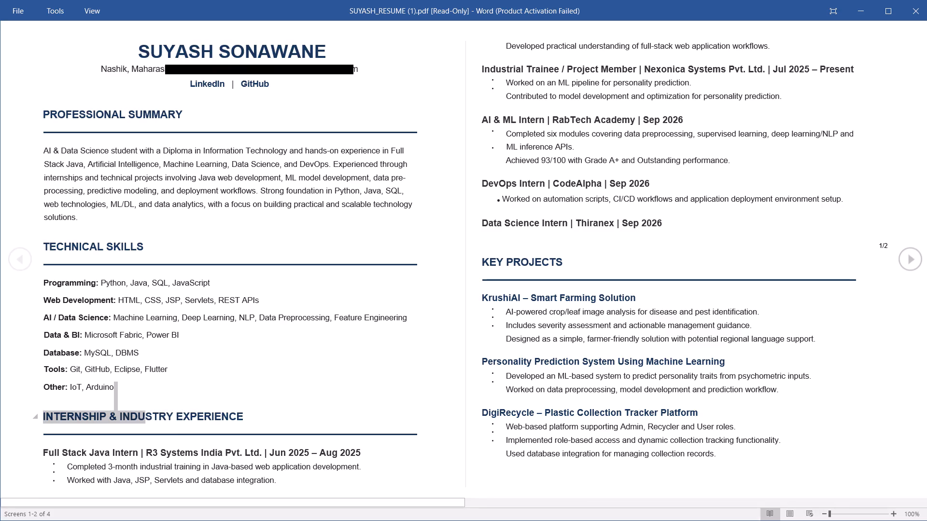
pyautogui.moveTo(249, 421); pyautogui.dragTo(45, 417)
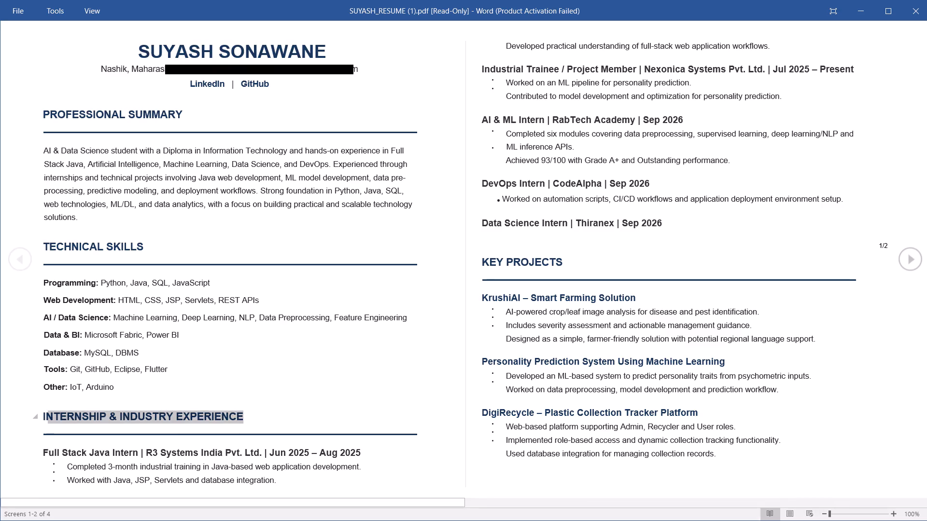
pyautogui.moveTo(45, 417); pyautogui.dragTo(41, 417)
pyautogui.hotkey('ctrl', 'c')
pyautogui.hotkey('alt', 'Tab')
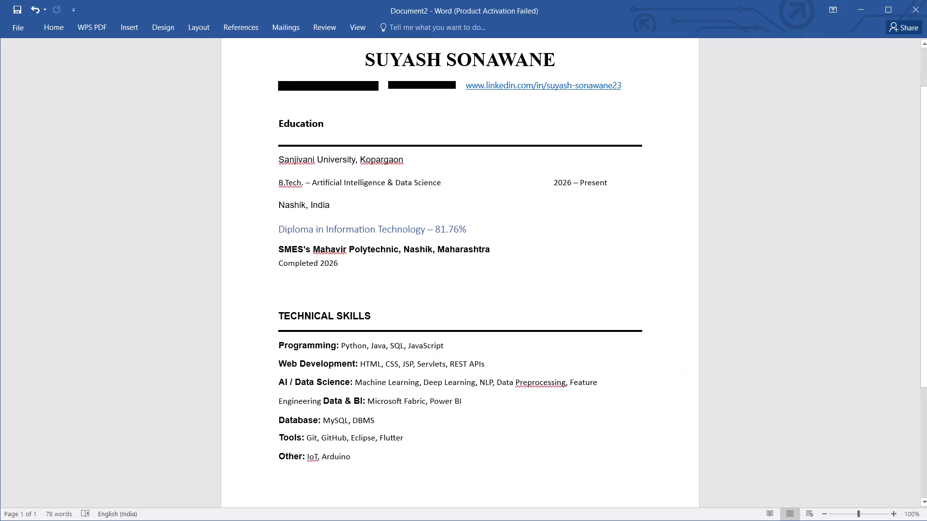
pyautogui.hotkey('ctrl', 'v')
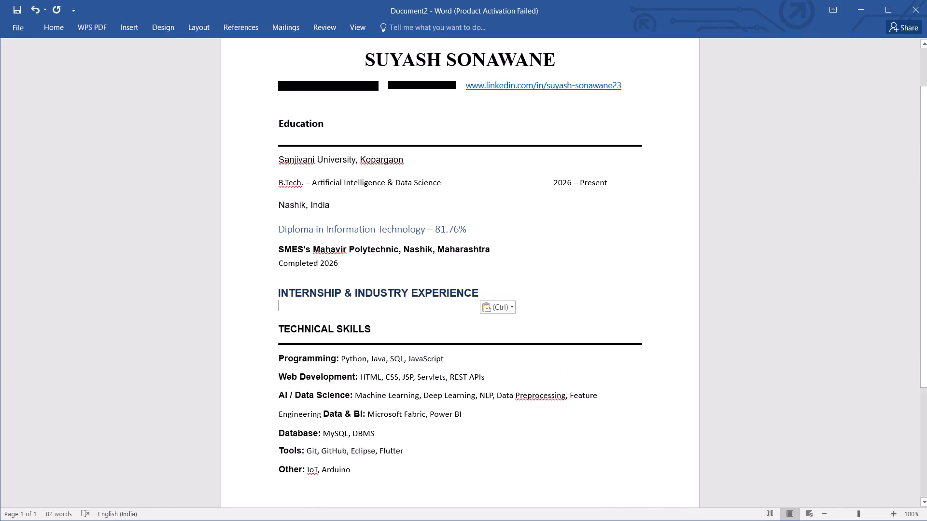
# Format the pasted "INTERNSHIP & INDUSTRY EXPERIENCE" heading with black font colour and size 12.
pyautogui.tripleClick(294, 297)
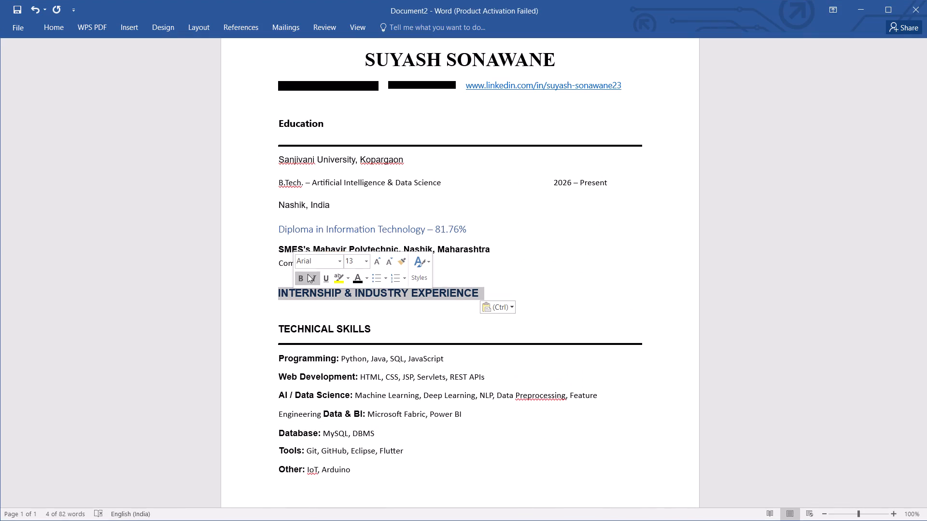
pyautogui.click(354, 276)
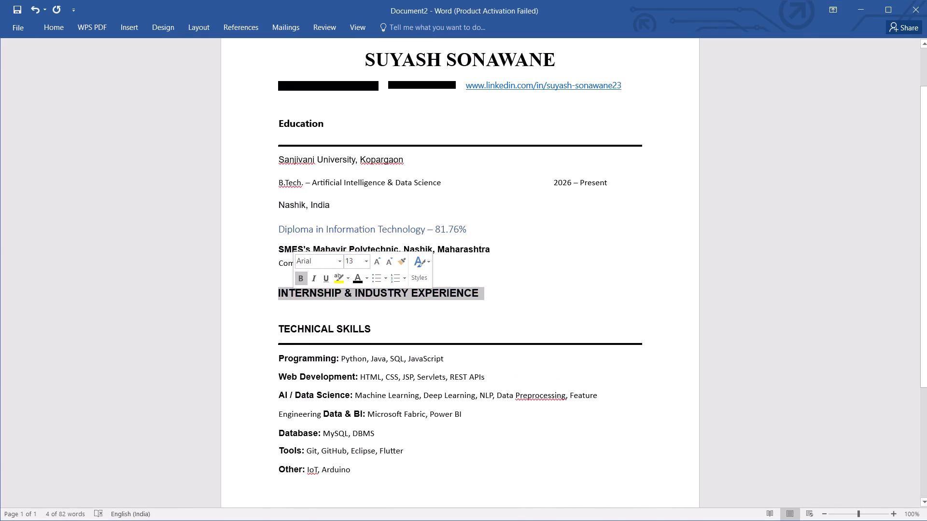
pyautogui.click(420, 302)
pyautogui.moveTo(483, 292); pyautogui.dragTo(436, 293)
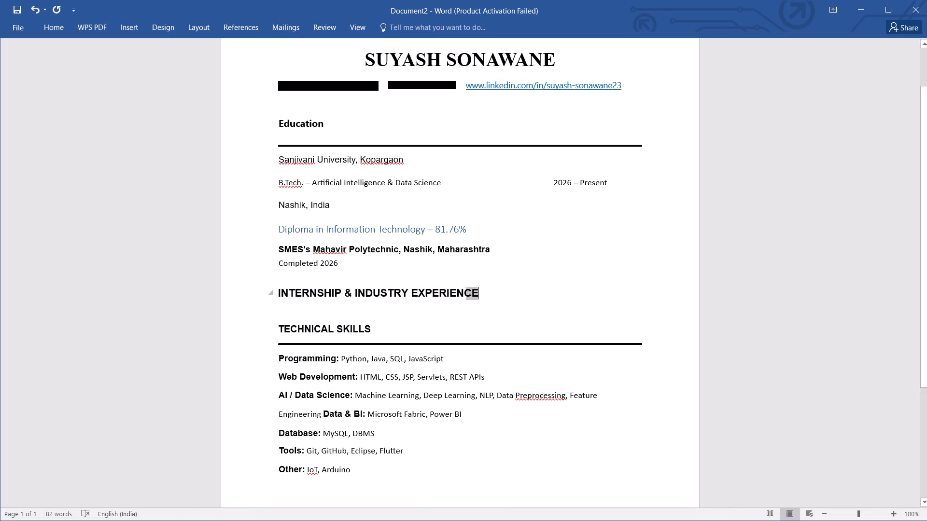
pyautogui.moveTo(436, 293); pyautogui.dragTo(291, 296)
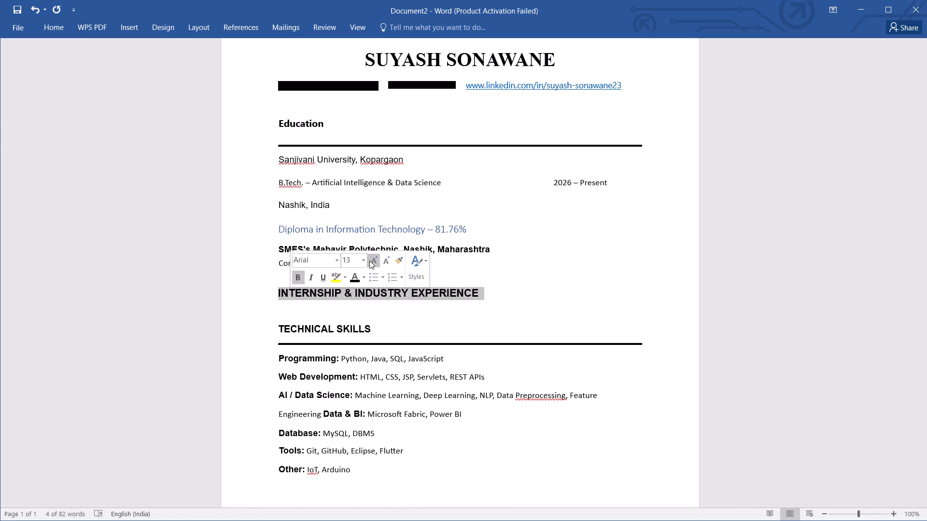
pyautogui.click(354, 261)
pyautogui.write('12')
pyautogui.press('Return')
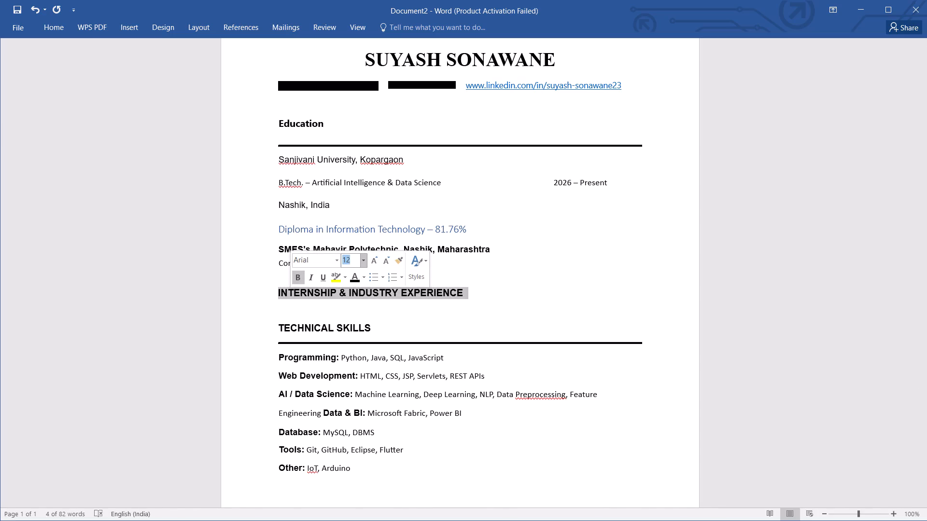
pyautogui.click(536, 273)
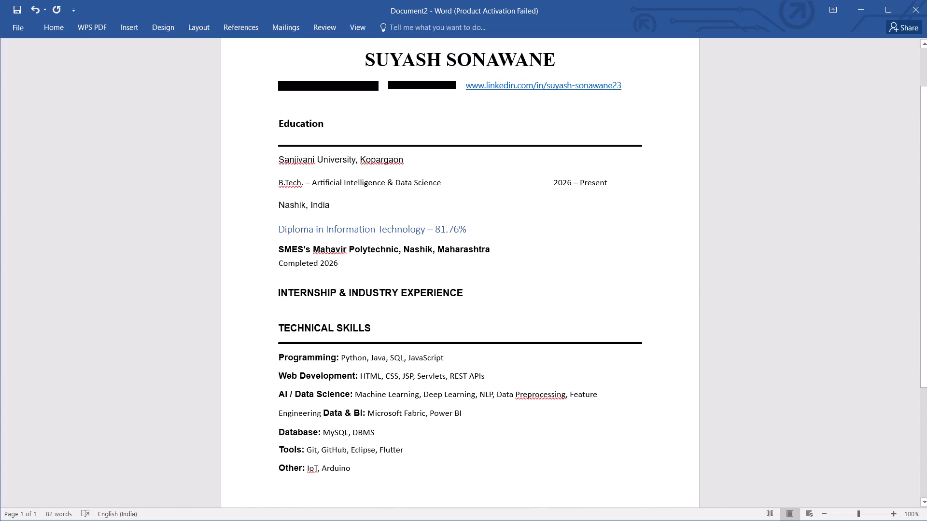
# Copy the horizontal line under "TECHNICAL SKILLS" and paste it on a new row above the "INTERNSHIP & INDUSTRY EXPERIENCE" heading.
pyautogui.click(514, 292)
pyautogui.press('Return')
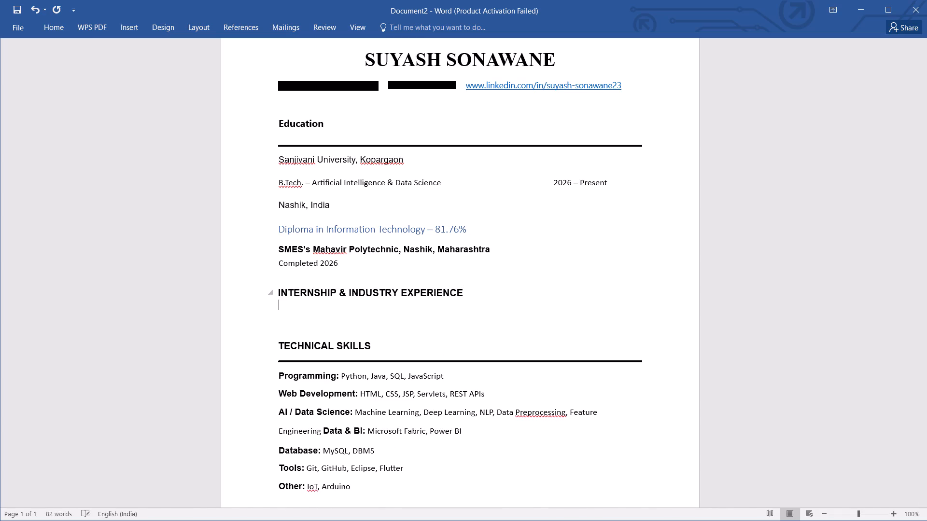
pyautogui.doubleClick(438, 363)
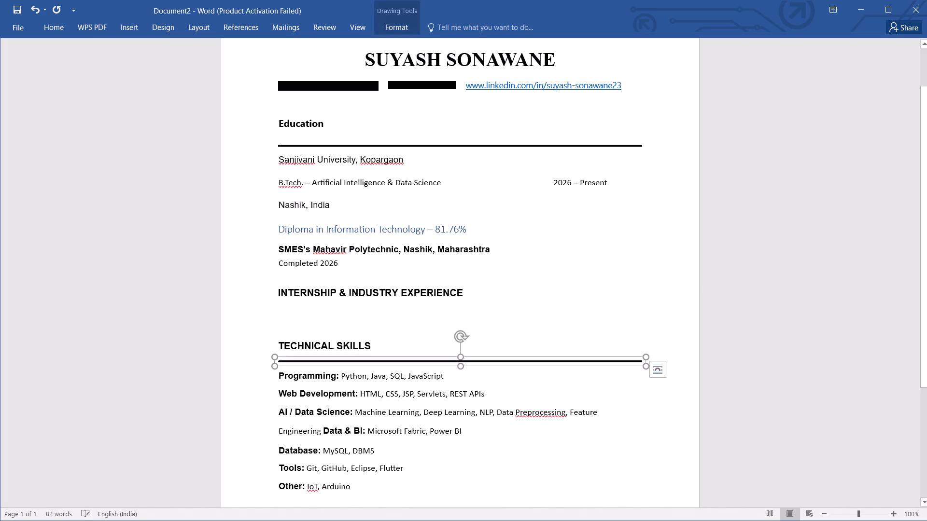
pyautogui.hotkey('ctrl', 'c')
pyautogui.click(414, 324)
pyautogui.click(401, 284)
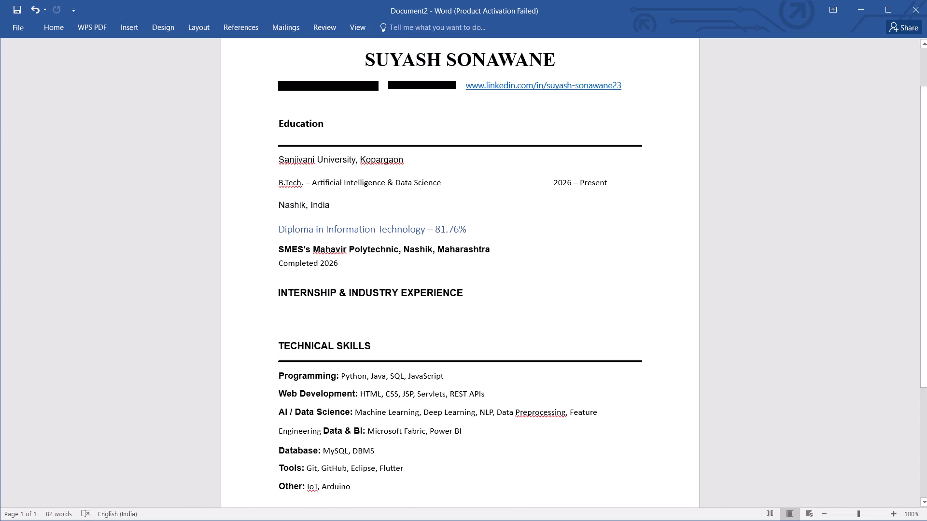
pyautogui.press('Return')
pyautogui.hotkey('ctrl', 'v')
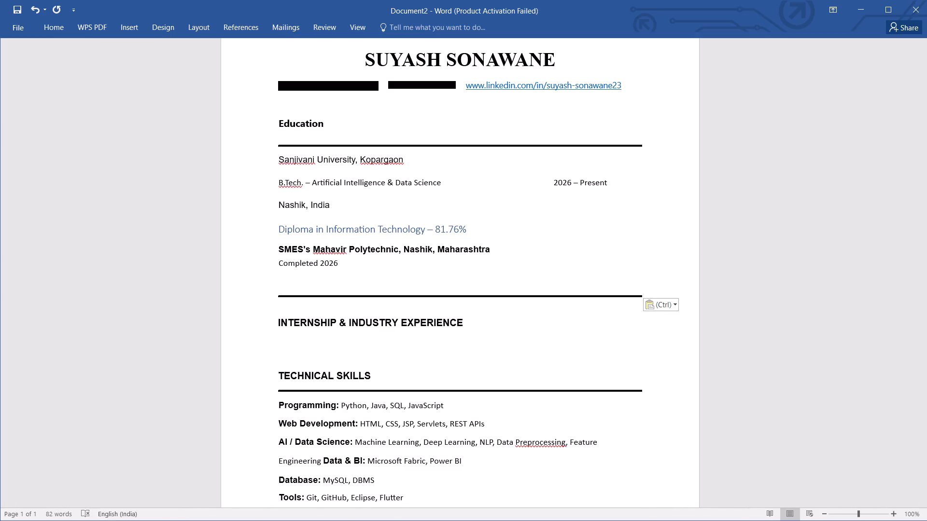
# Set the font colour of the "Diploma in Information Technology – 81.76%" line to black.
pyautogui.click(410, 226)
pyautogui.tripleClick(428, 229)
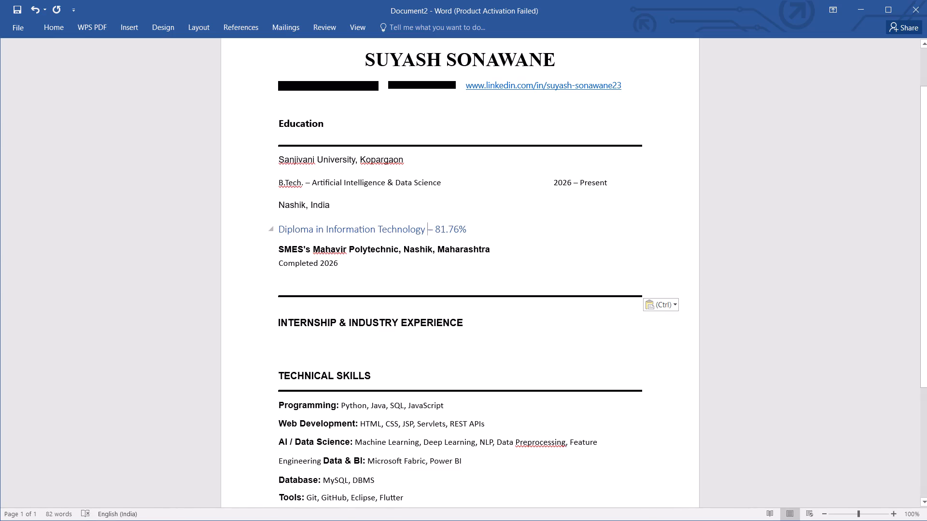
pyautogui.click(492, 210)
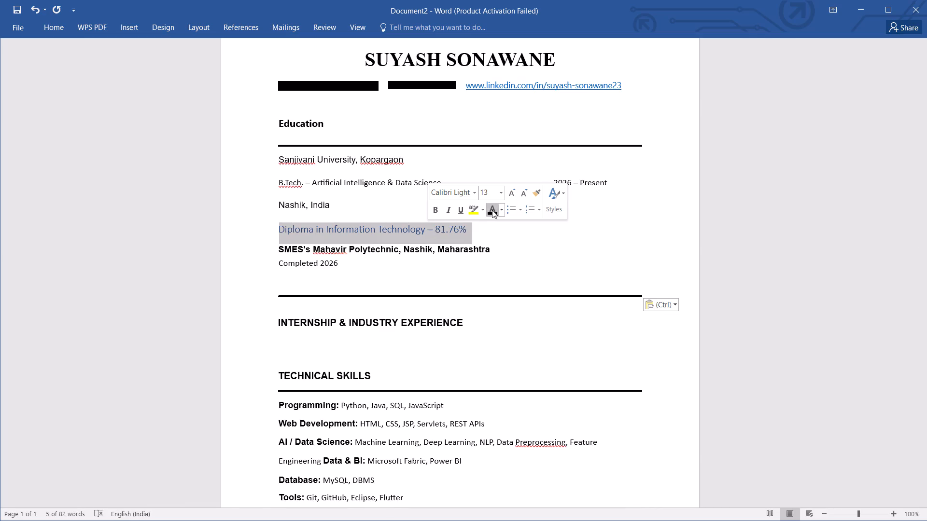
pyautogui.click(514, 238)
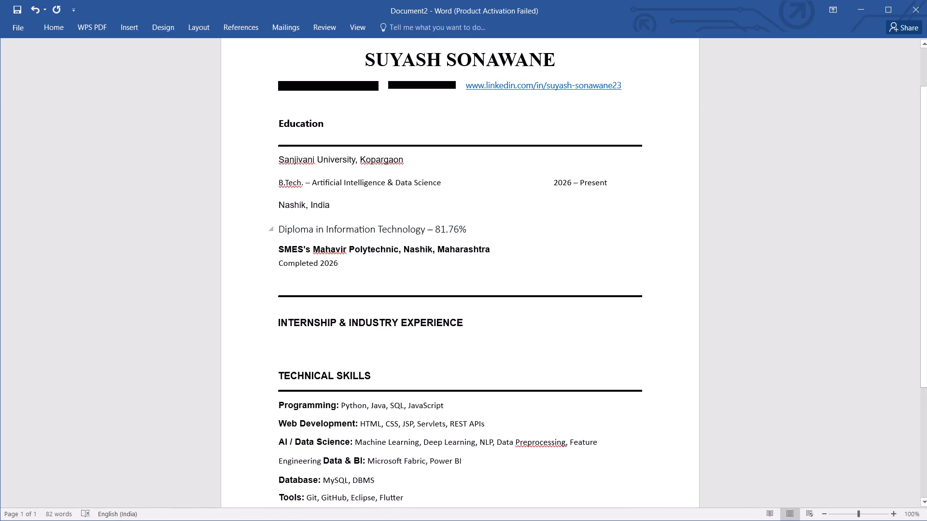
# Check the resume template image and move the pasted horizontal line to directly below the "INTERNSHIP & INDUSTRY EXPERIENCE" heading.
pyautogui.hotkey('alt', 'Tab')
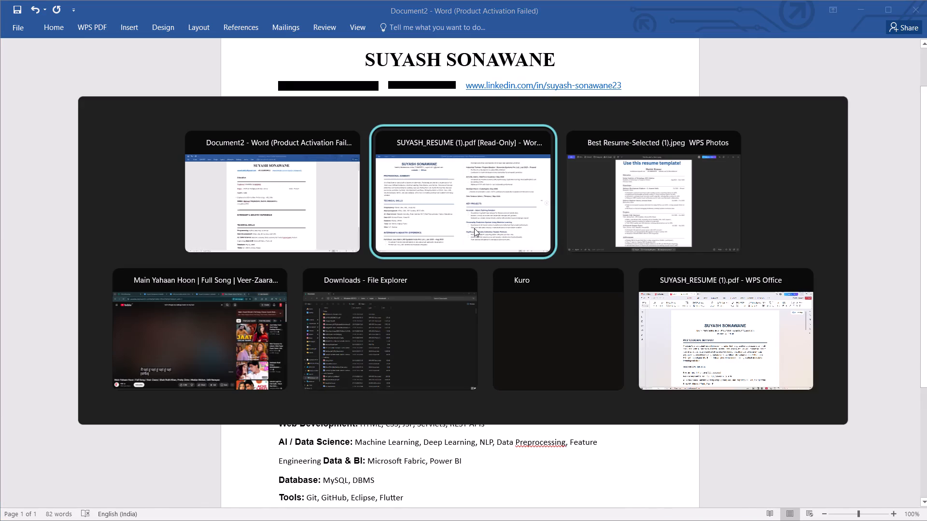
pyautogui.hotkey('alt', 'Tab')
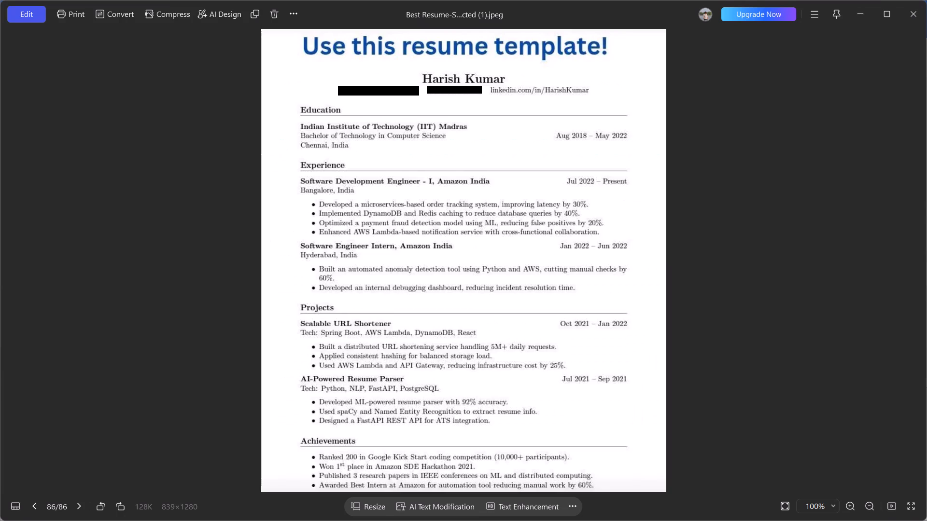
pyautogui.hotkey('alt', 'Tab')
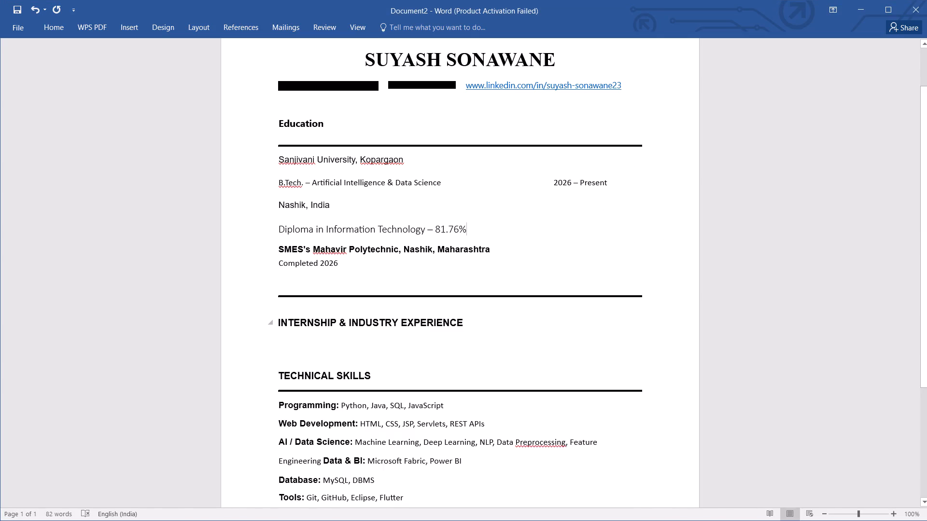
pyautogui.click(420, 295)
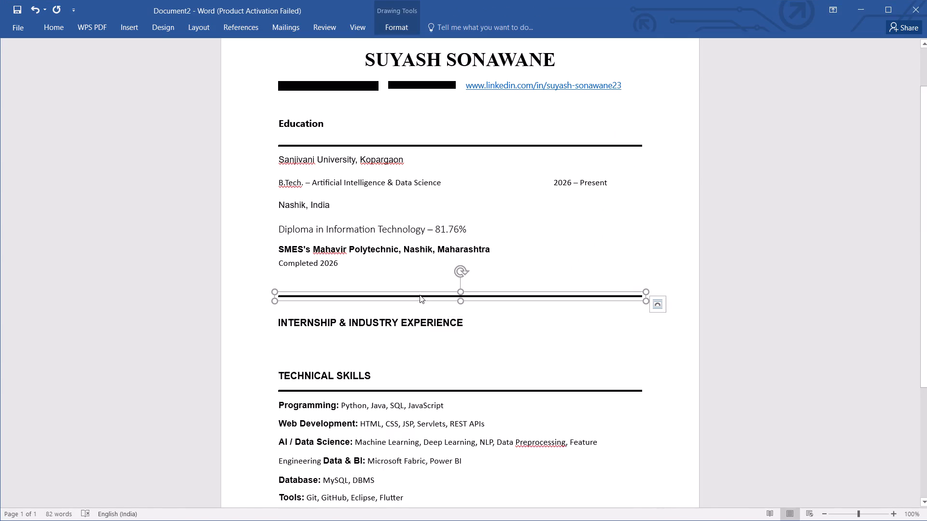
pyautogui.hotkey('alt', 'Tab')
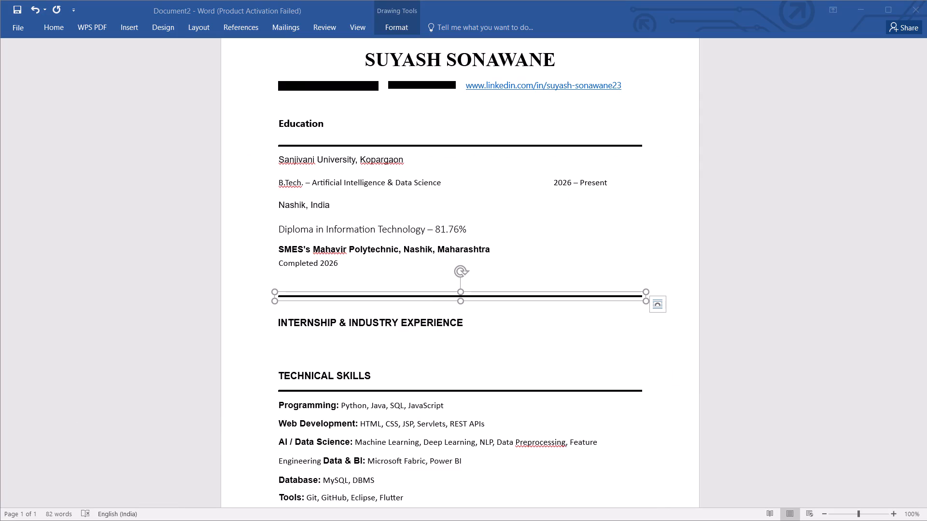
pyautogui.hotkey('alt', 'Tab')
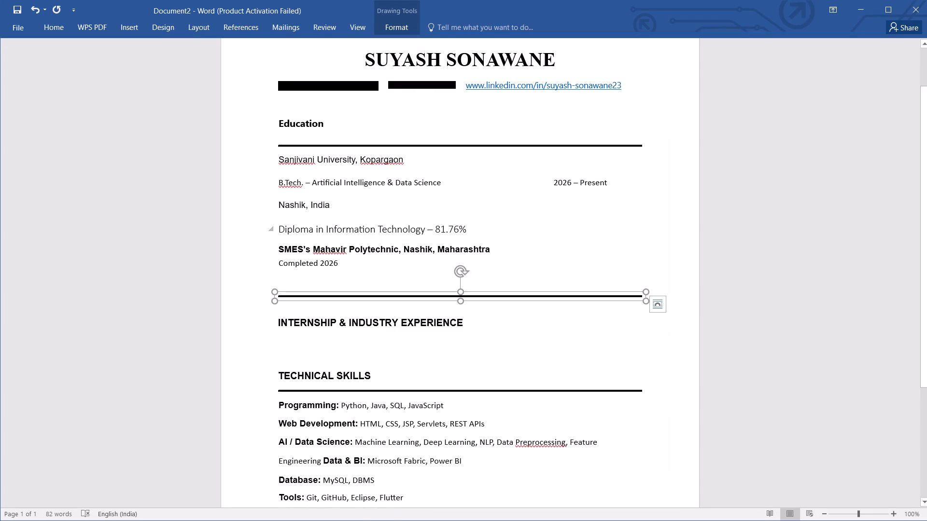
pyautogui.hotkey('ctrl', 'x')
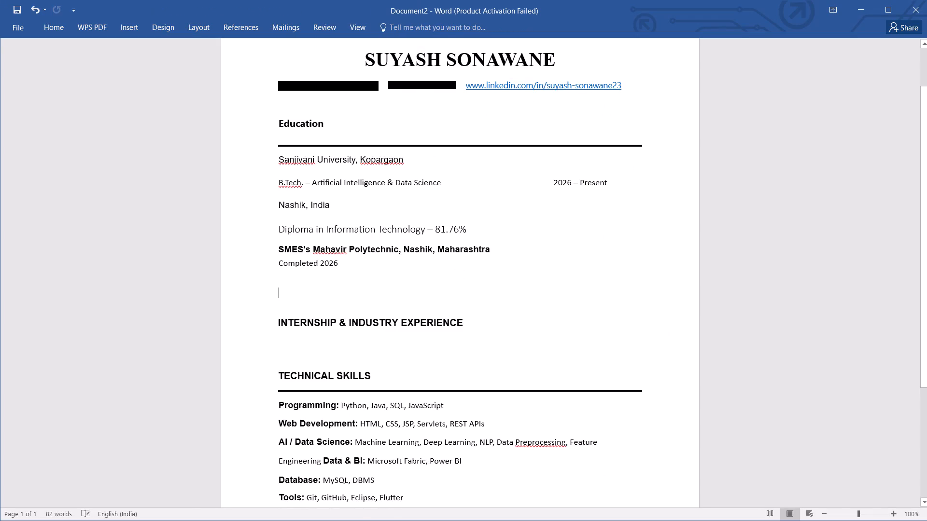
pyautogui.click(465, 326)
pyautogui.press('Return')
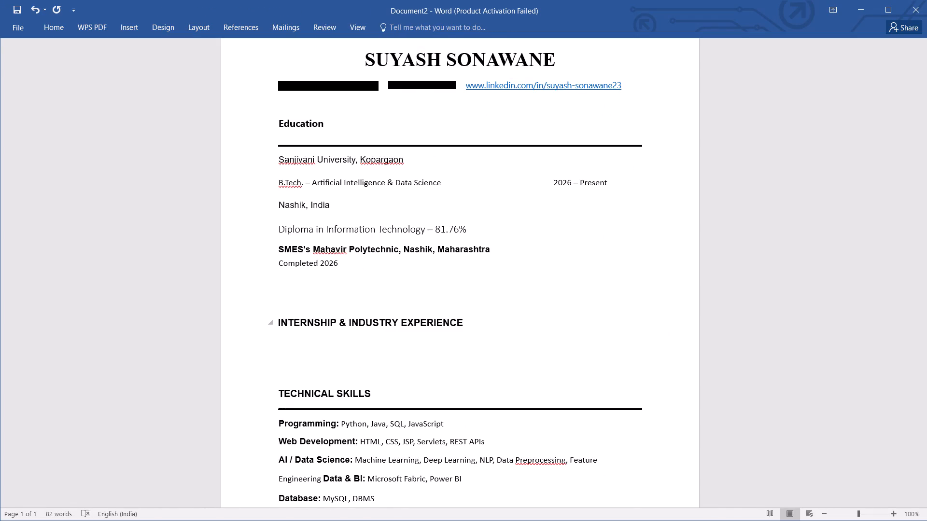
pyautogui.hotkey('ctrl', 'v')
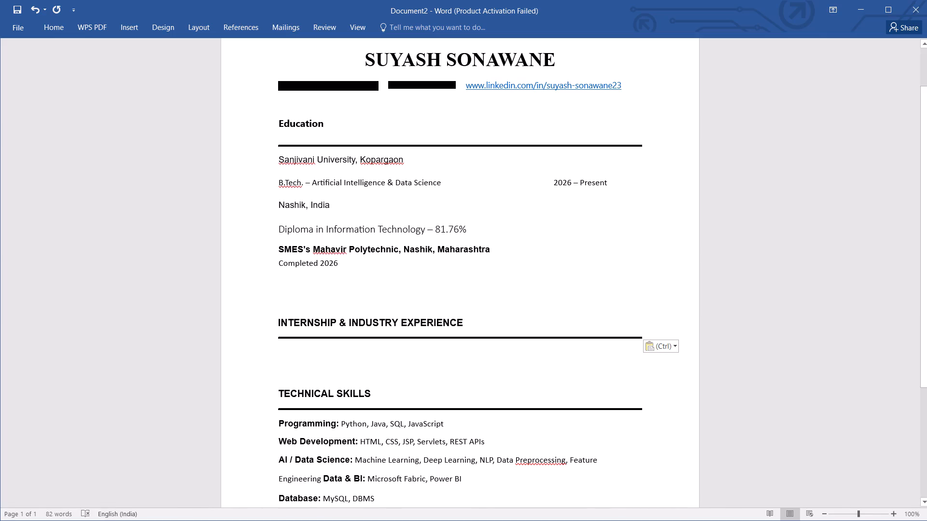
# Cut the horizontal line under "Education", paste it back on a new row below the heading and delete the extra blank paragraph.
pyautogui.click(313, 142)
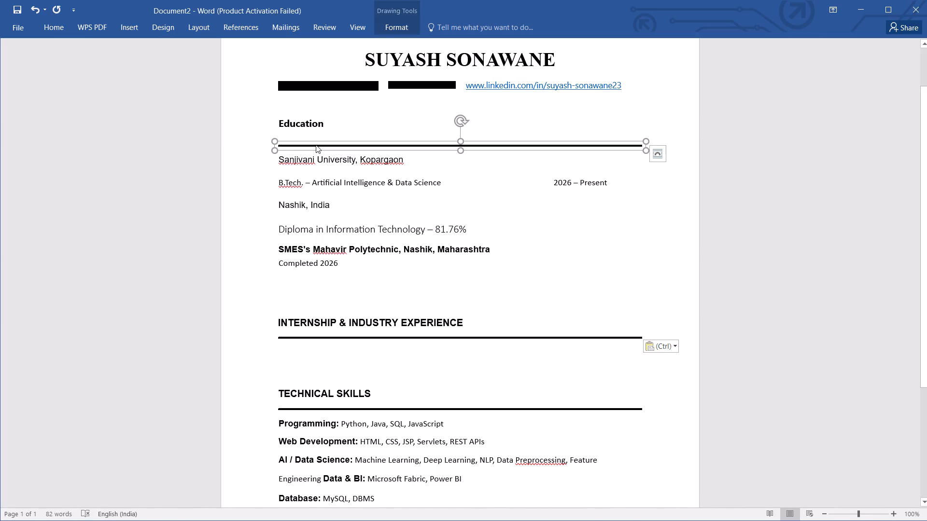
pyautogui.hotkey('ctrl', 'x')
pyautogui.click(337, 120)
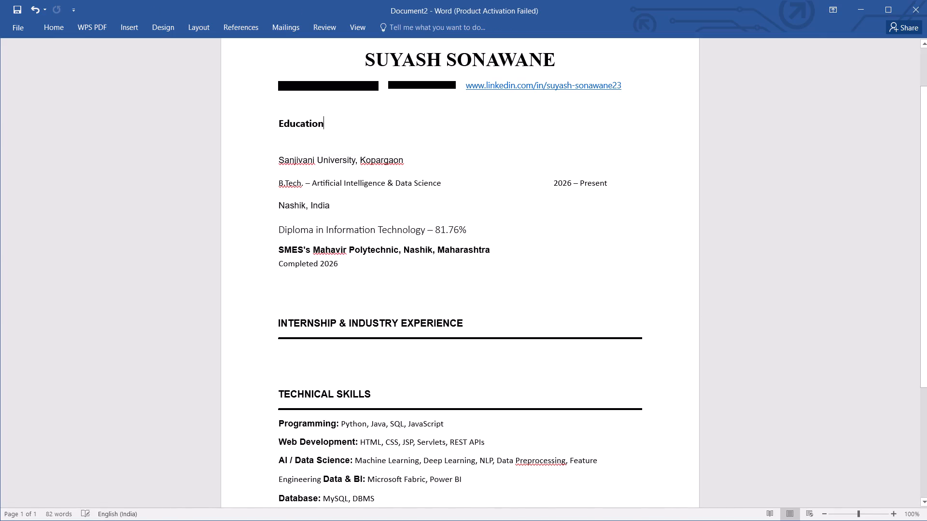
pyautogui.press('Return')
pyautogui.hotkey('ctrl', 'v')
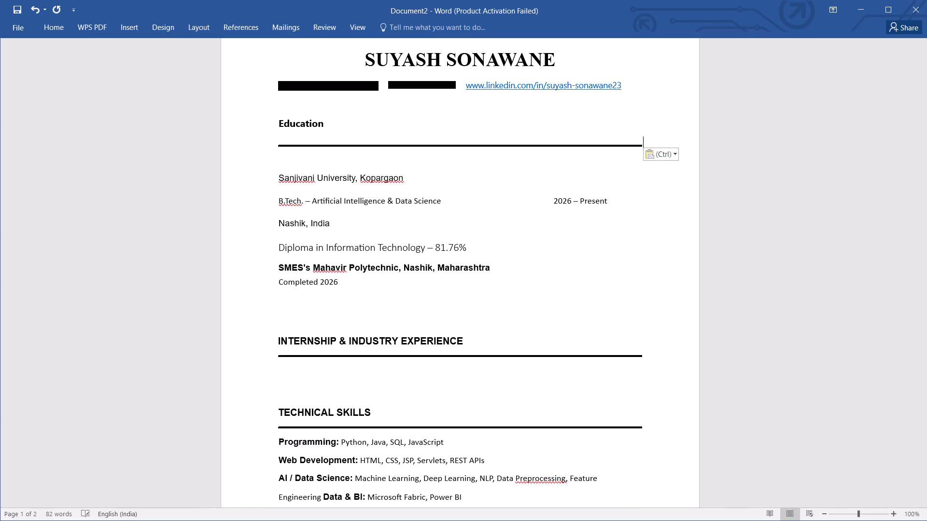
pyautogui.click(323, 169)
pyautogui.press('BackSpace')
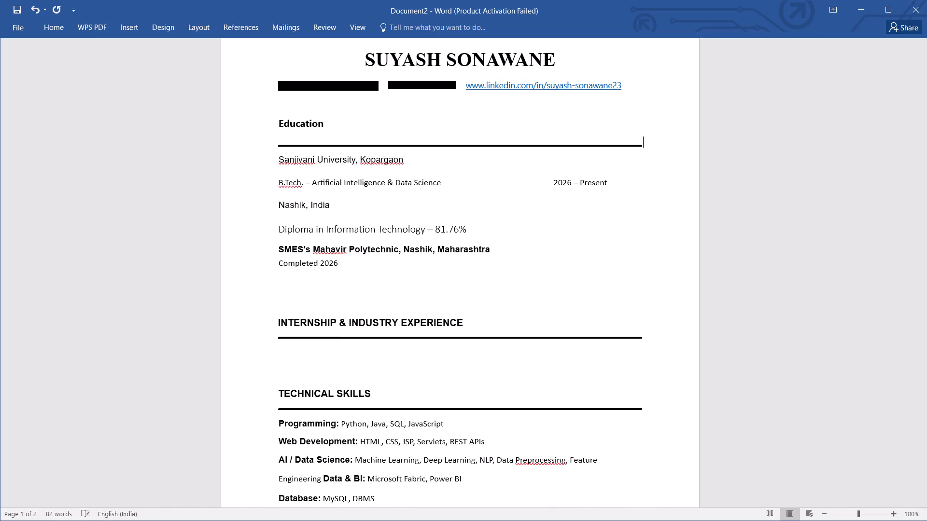
# Delete the empty paragraph above the "INTERNSHIP & INDUSTRY EXPERIENCE" heading.
pyautogui.click(317, 304)
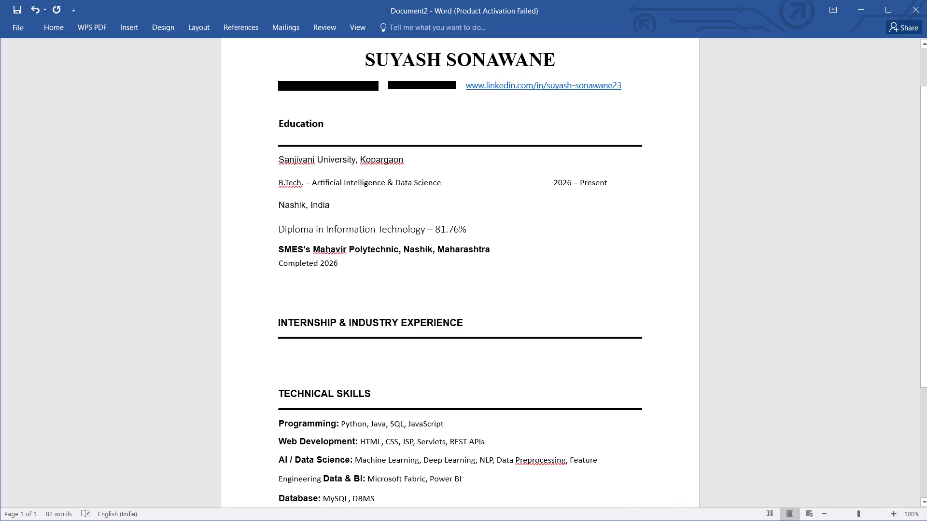
pyautogui.press('BackSpace')
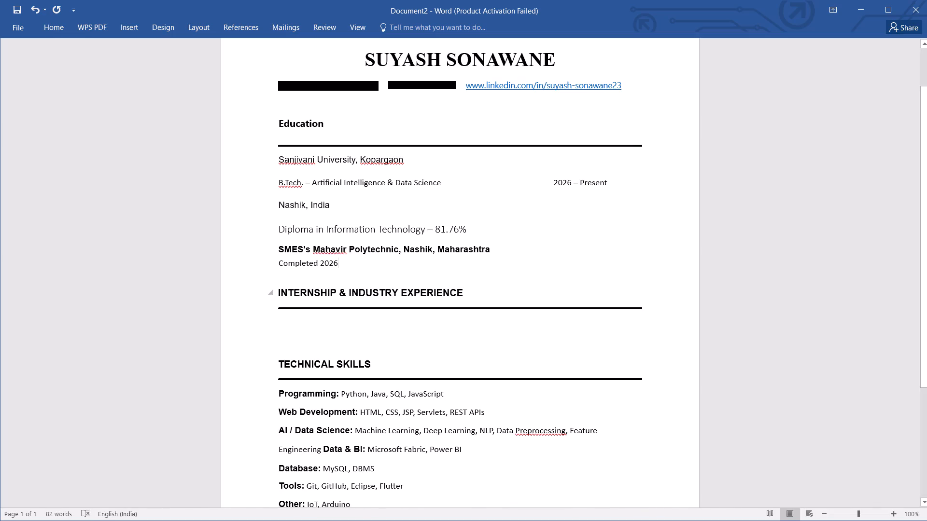
pyautogui.doubleClick(338, 221)
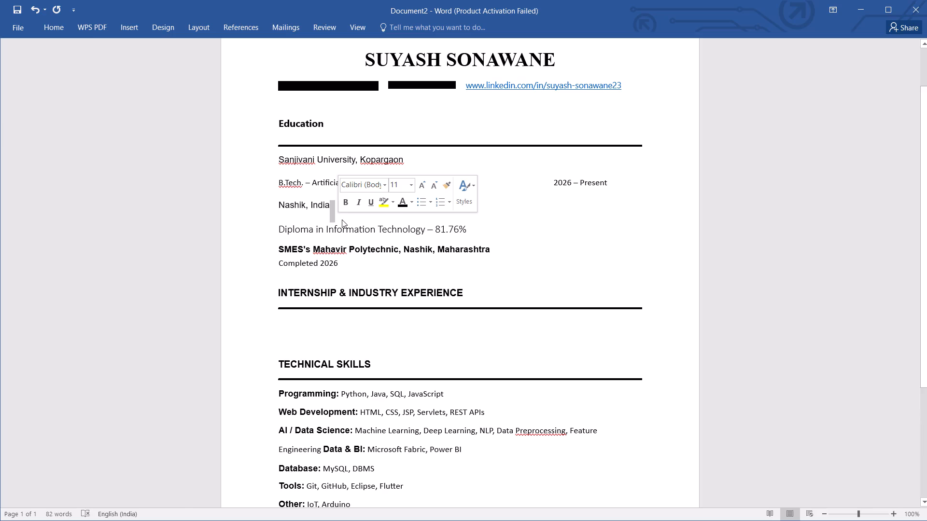
pyautogui.click(563, 247)
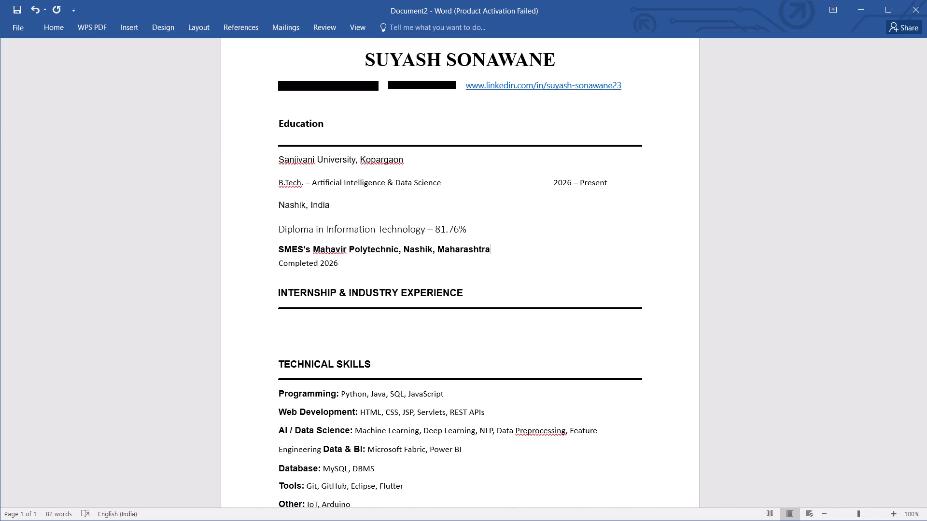
# Move "Completed 2026" onto the "SMES's Mahavir Polytechnic" line, spaced across to sit roughly under "2026 – Present", and remove the surplus blank space below.
pyautogui.moveTo(338, 260); pyautogui.dragTo(305, 262)
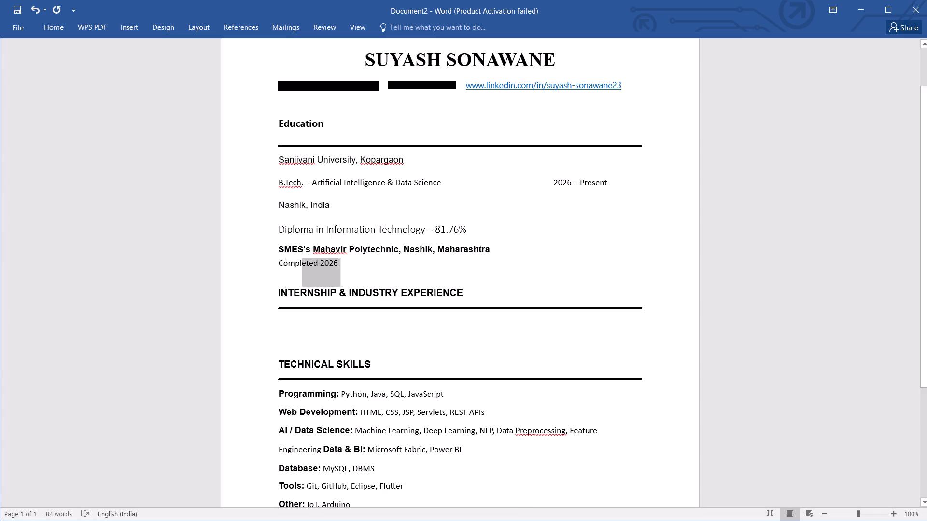
pyautogui.moveTo(305, 262); pyautogui.dragTo(276, 266)
pyautogui.hotkey('ctrl', 'x')
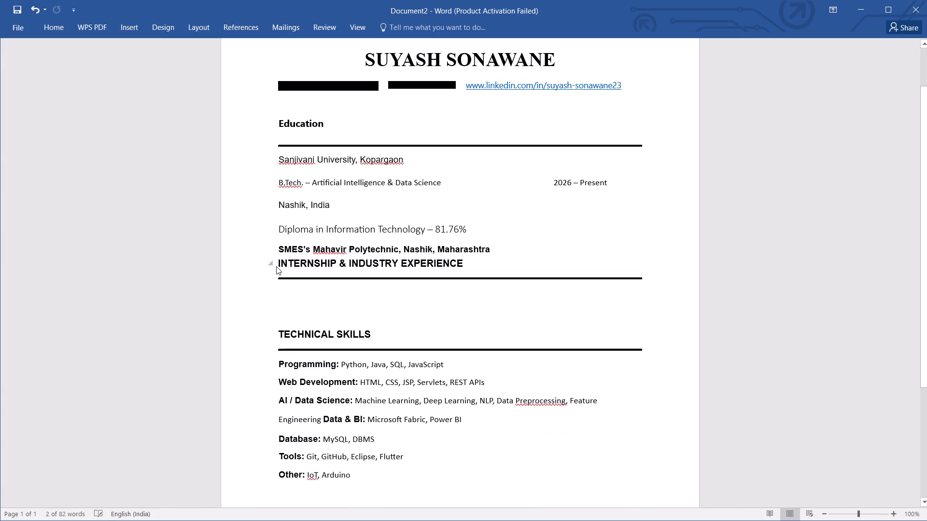
pyautogui.click(531, 256)
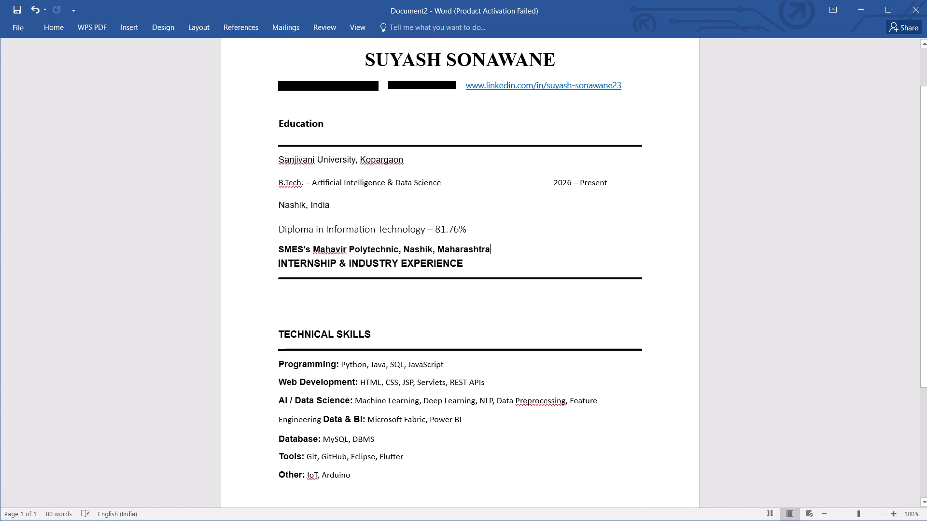
pyautogui.press('Return')
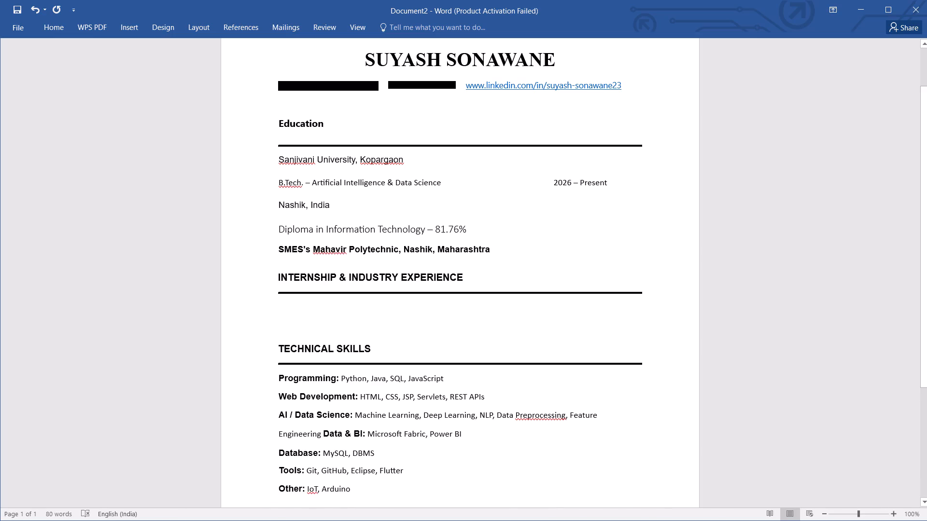
pyautogui.click(492, 251)
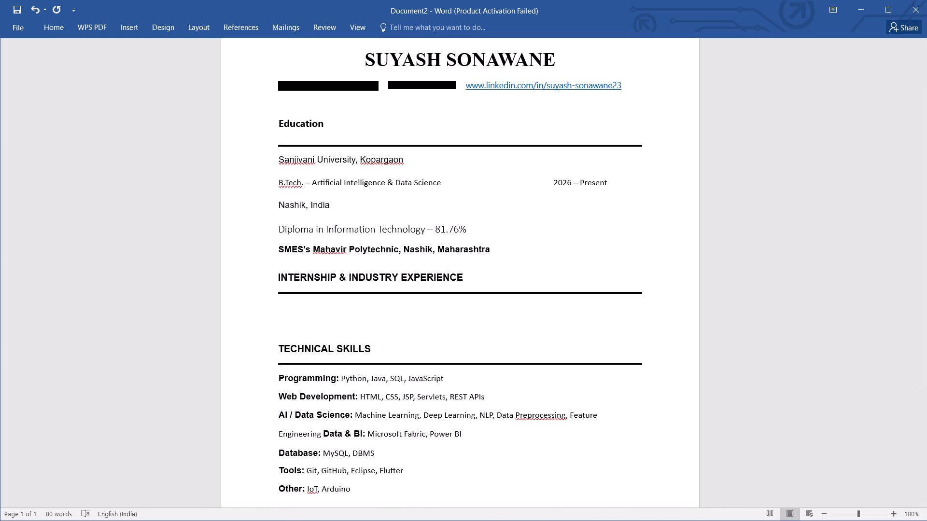
pyautogui.press('space')
pyautogui.press('space')
pyautogui.press('space')
pyautogui.press('space')
pyautogui.press('space')
pyautogui.press('space')
pyautogui.press('space')
pyautogui.press('space')
pyautogui.press('space')
pyautogui.press('space')
pyautogui.press('space')
pyautogui.press('space')
pyautogui.press('space')
pyautogui.press('space')
pyautogui.press('space')
pyautogui.press('space')
pyautogui.press('space')
pyautogui.press('space')
pyautogui.press('space')
pyautogui.press('space')
pyautogui.hotkey('ctrl', 'v')
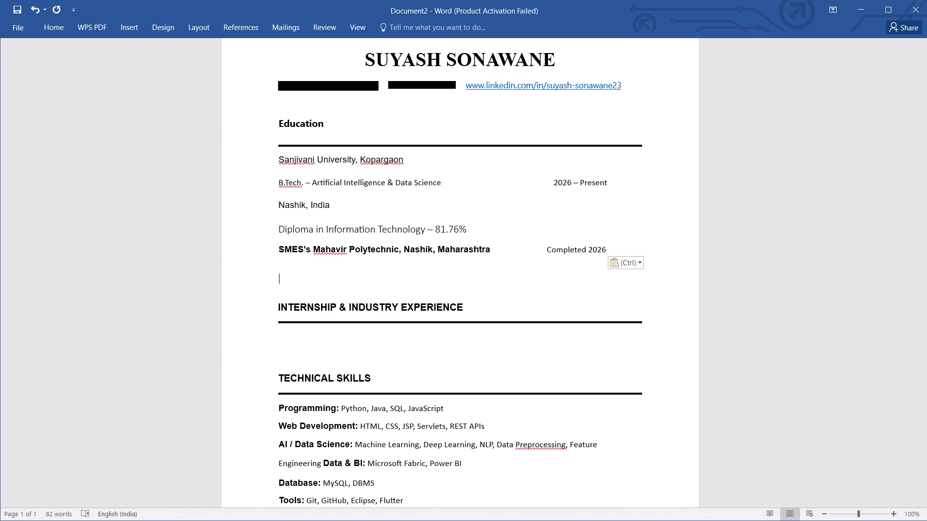
pyautogui.press('BackSpace')
pyautogui.press('BackSpace')
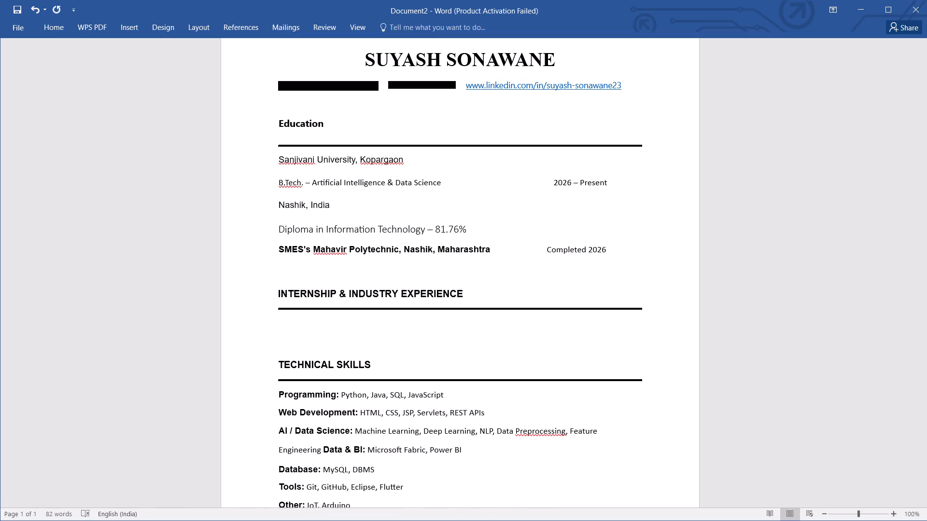
# Move the "Diploma in Information Technology – 81.76%" line to a new row below the "SMES's Mahavir Polytechnic" line.
pyautogui.press('Up')
pyautogui.moveTo(476, 230); pyautogui.dragTo(278, 233)
pyautogui.hotkey('ctrl', 'x')
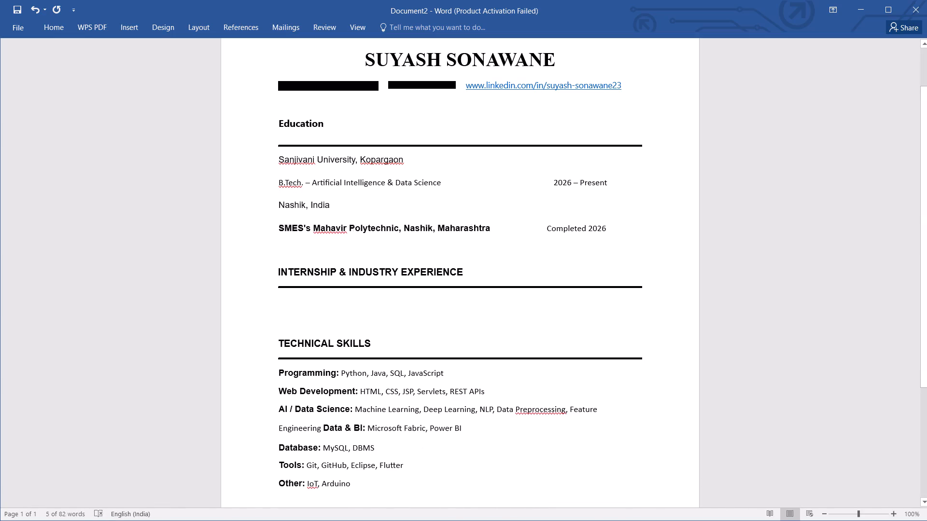
pyautogui.click(330, 240)
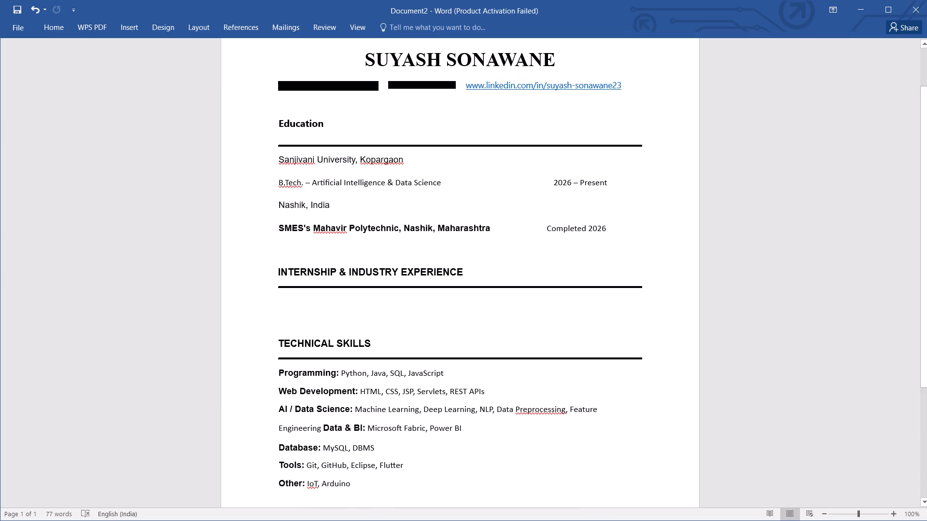
pyautogui.click(349, 249)
pyautogui.click(622, 231)
pyautogui.press('Return')
pyautogui.hotkey('ctrl', 'v')
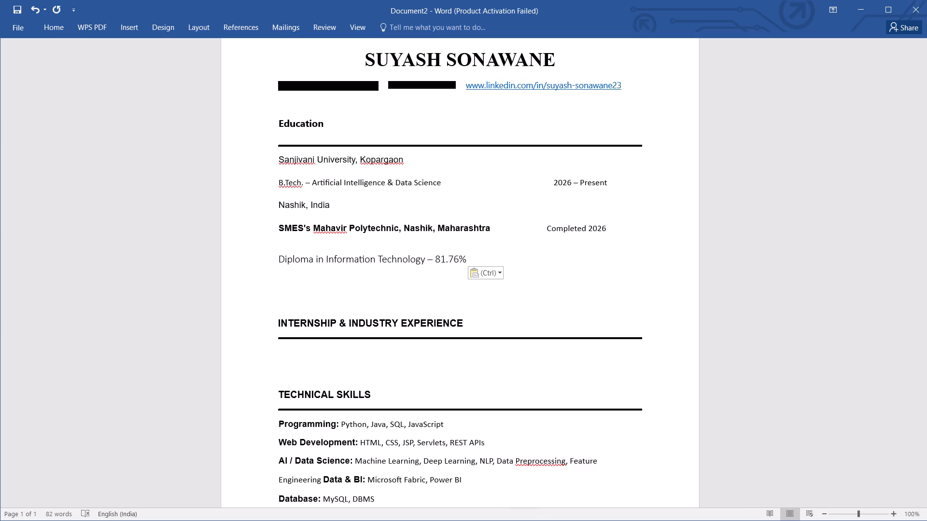
# Remove the bold formatting from the "SMES's Mahavir Polytechnic, Nashik, Maharashtra" line.
pyautogui.doubleClick(491, 231)
pyautogui.tripleClick(491, 231)
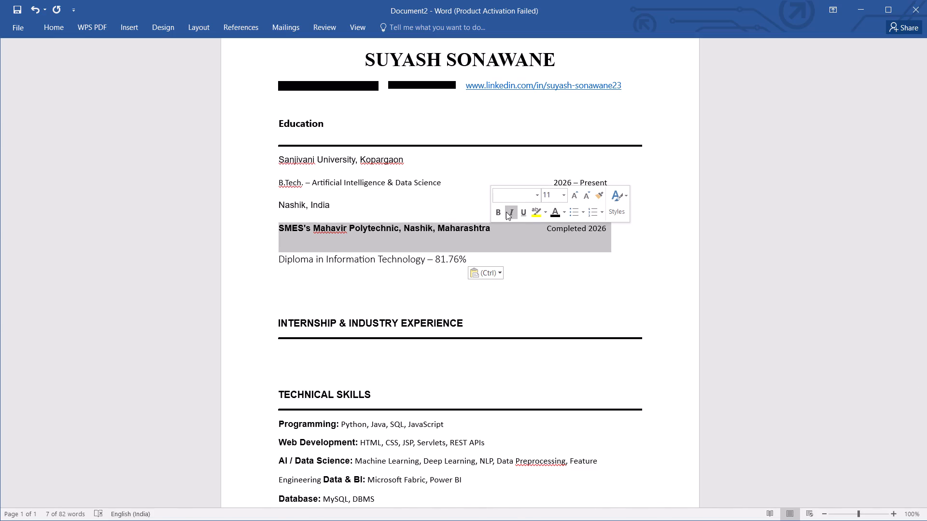
pyautogui.click(503, 211)
pyautogui.click(503, 211)
pyautogui.click(503, 211)
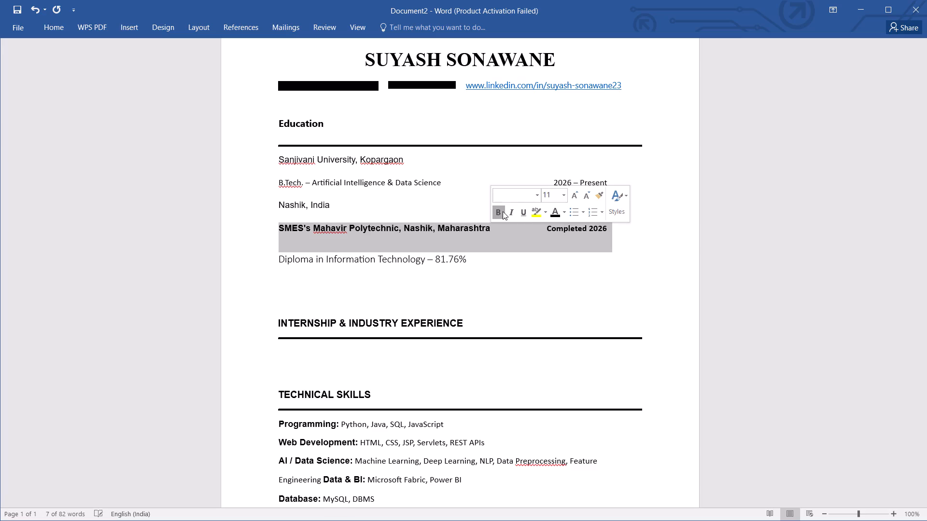
pyautogui.click(507, 258)
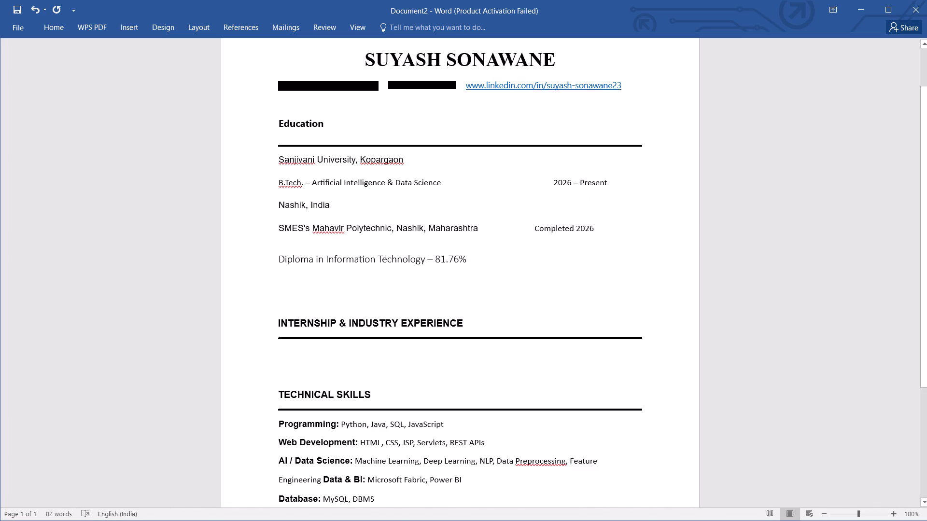
# Add spaces before "Completed 2026" so that it sits roughly under "2026 – Present" again.
pyautogui.click(531, 238)
pyautogui.press('space')
pyautogui.press('space')
pyautogui.press('space')
pyautogui.press('space')
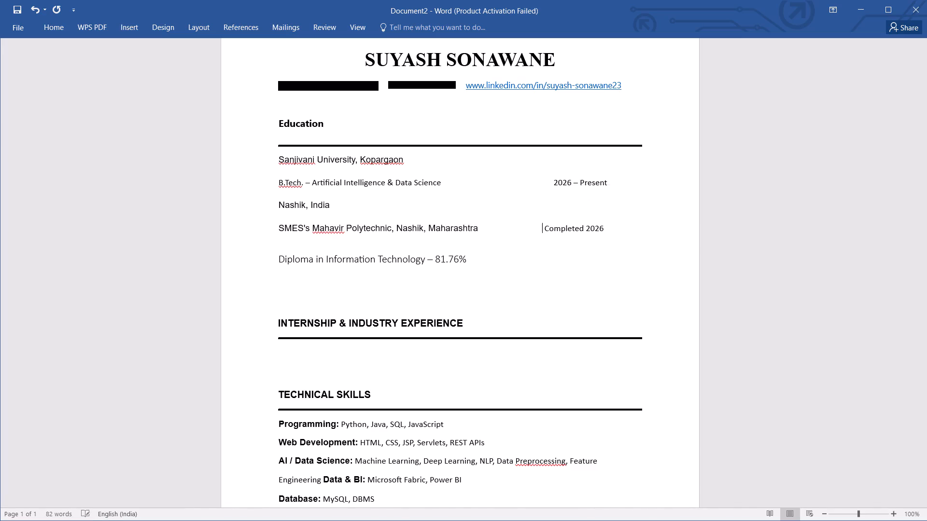
pyautogui.press('space')
pyautogui.press('space')
pyautogui.press('space')
pyautogui.press('BackSpace')
pyautogui.press('BackSpace')
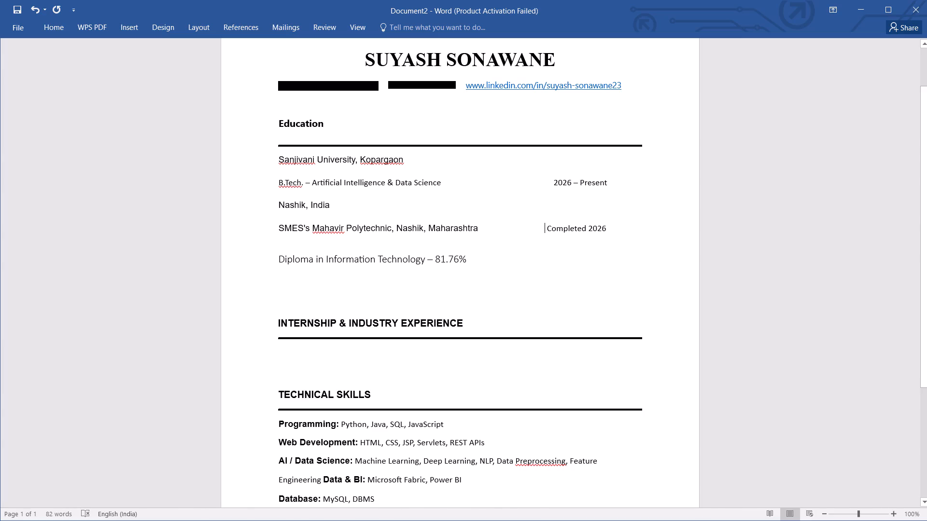
# Reduce the font size of the "Diploma in Information Technology – 81.76%" line to 11.
pyautogui.tripleClick(436, 237)
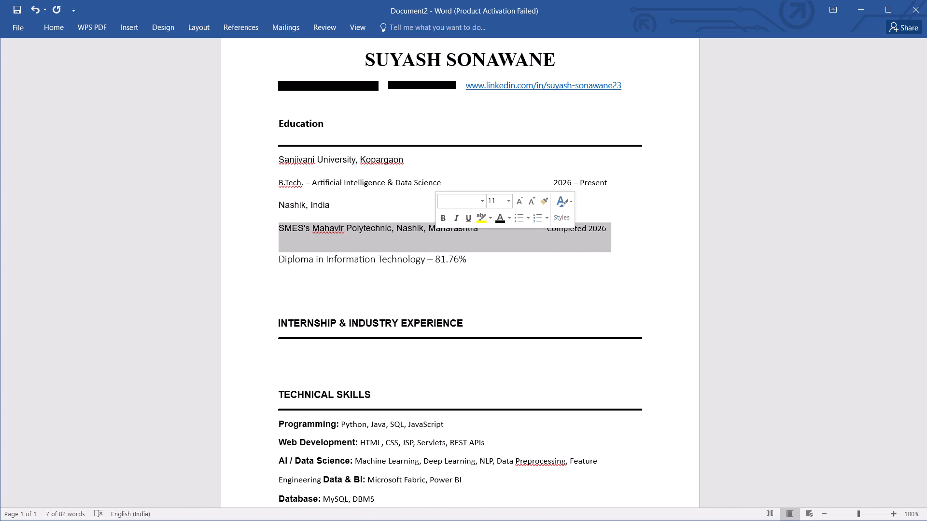
pyautogui.click(454, 255)
pyautogui.tripleClick(454, 255)
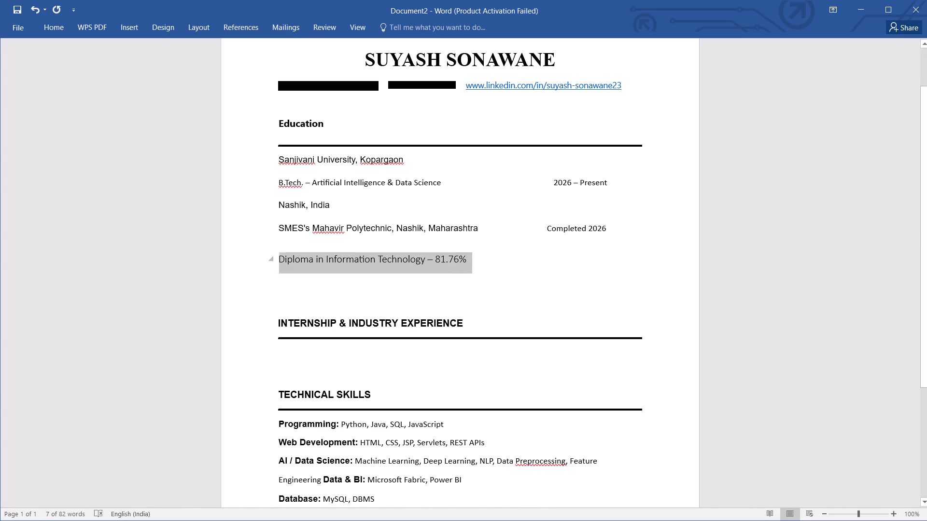
pyautogui.tripleClick(469, 261)
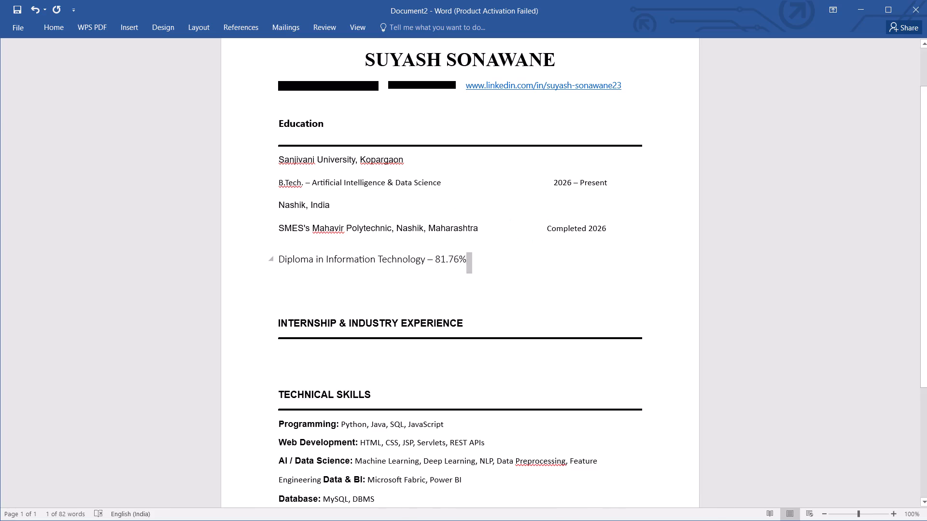
pyautogui.click(564, 226)
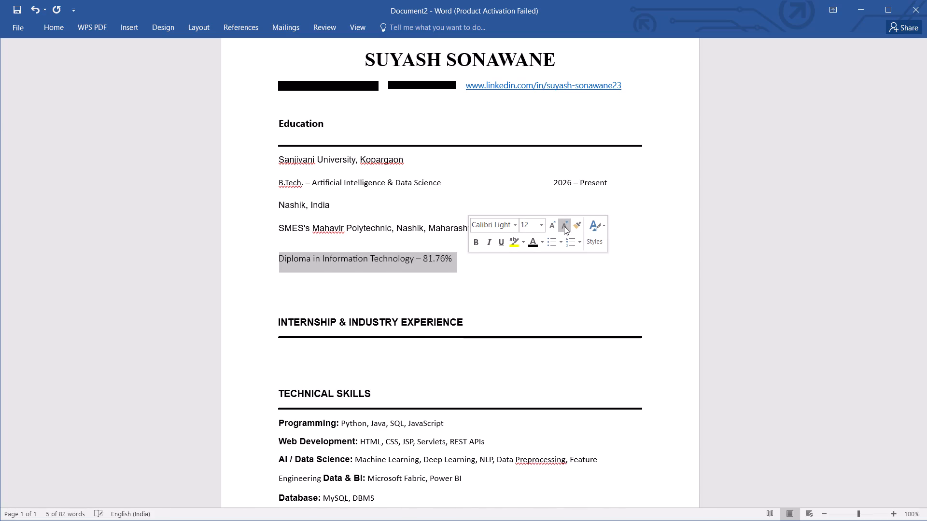
pyautogui.click(565, 226)
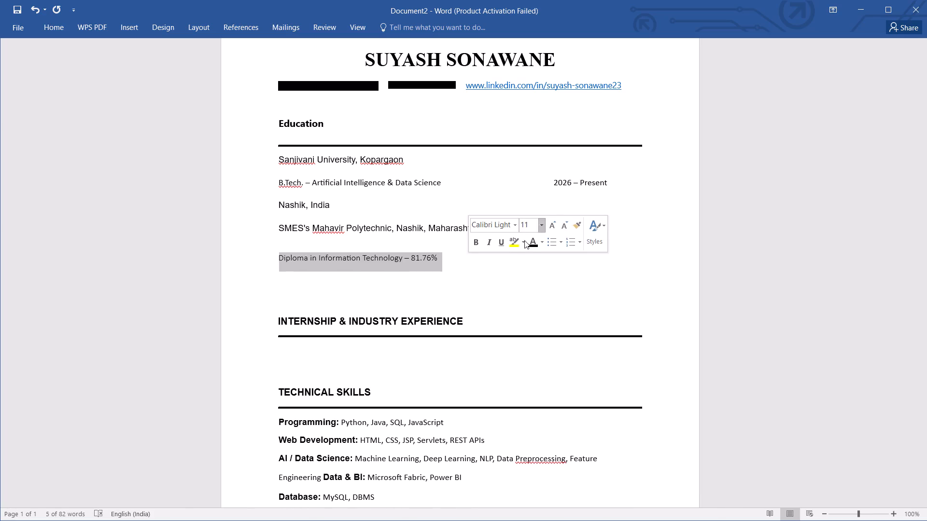
pyautogui.click(487, 273)
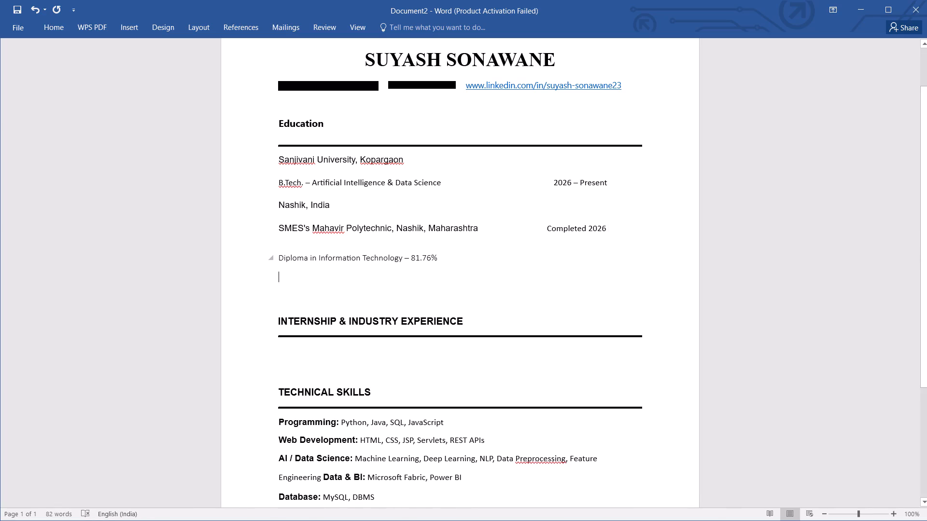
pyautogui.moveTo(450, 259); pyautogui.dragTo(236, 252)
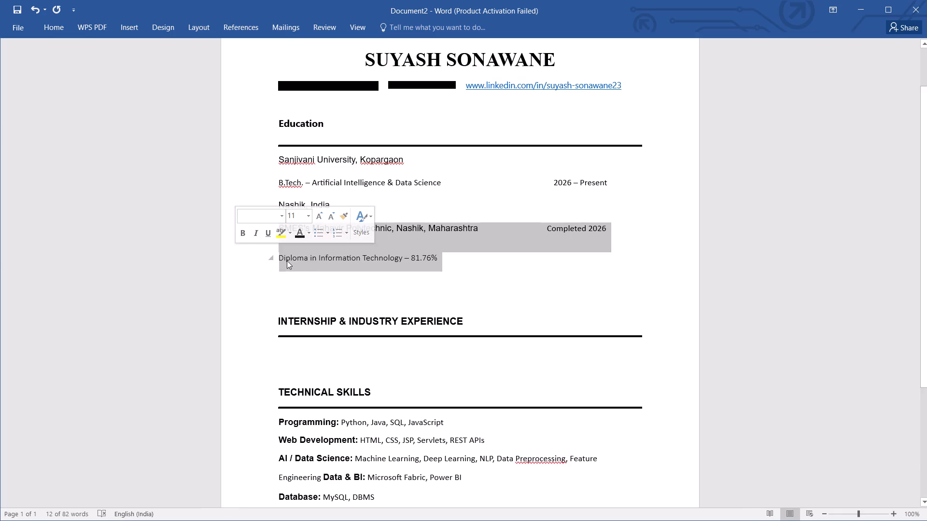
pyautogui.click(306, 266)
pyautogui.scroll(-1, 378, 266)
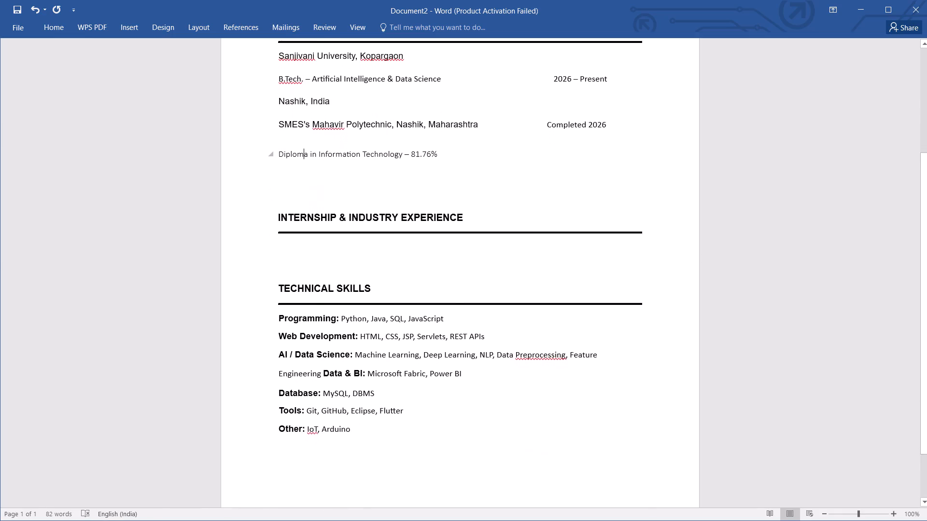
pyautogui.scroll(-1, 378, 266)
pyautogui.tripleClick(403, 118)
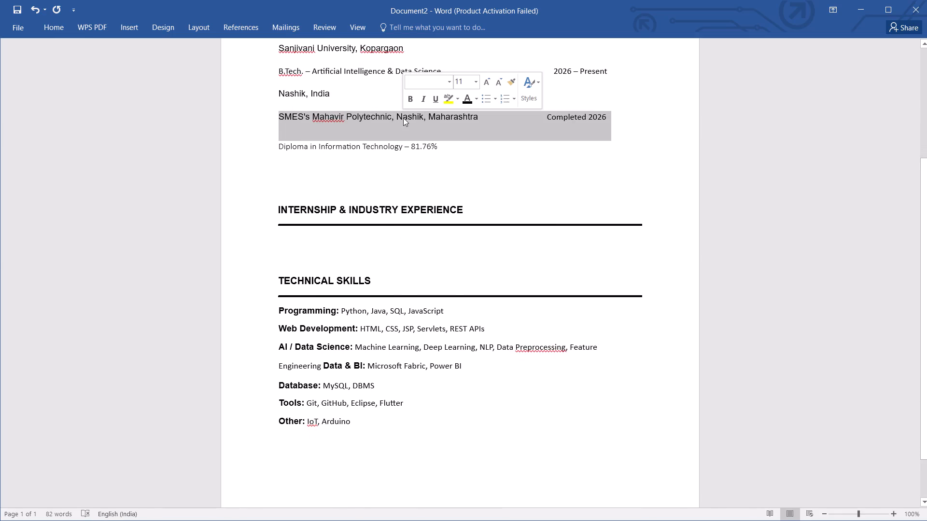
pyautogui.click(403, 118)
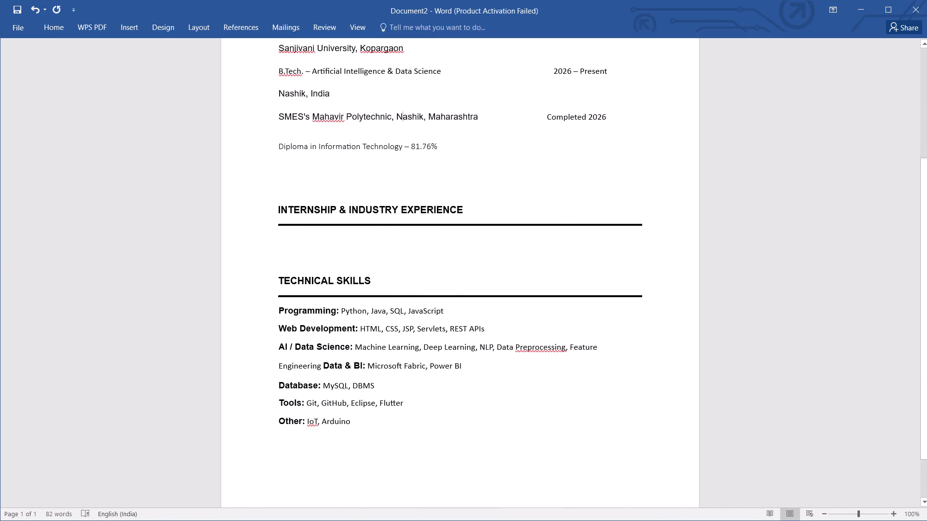
# Change the font of the whole document to Times New Roman.
pyautogui.hotkey('ctrl', 'a')
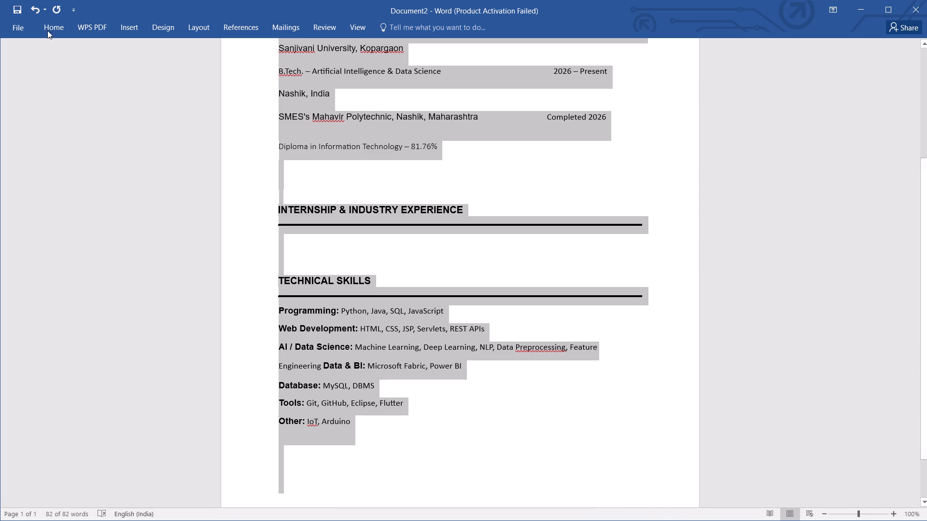
pyautogui.click(48, 22)
pyautogui.click(84, 49)
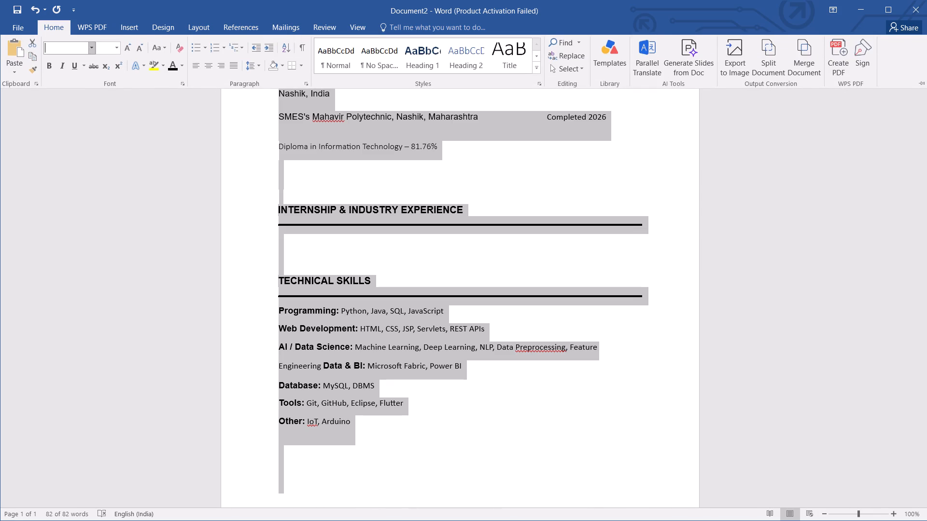
pyautogui.click(93, 51)
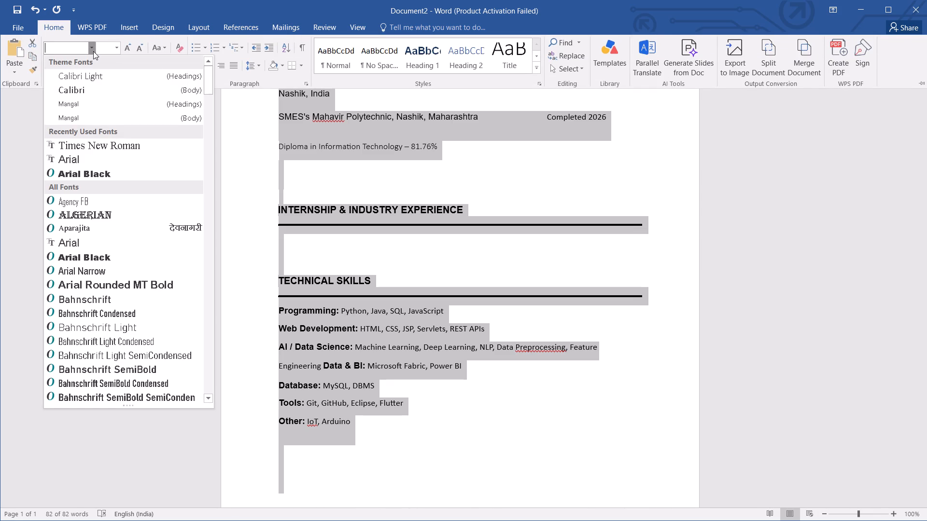
pyautogui.click(111, 139)
pyautogui.click(333, 193)
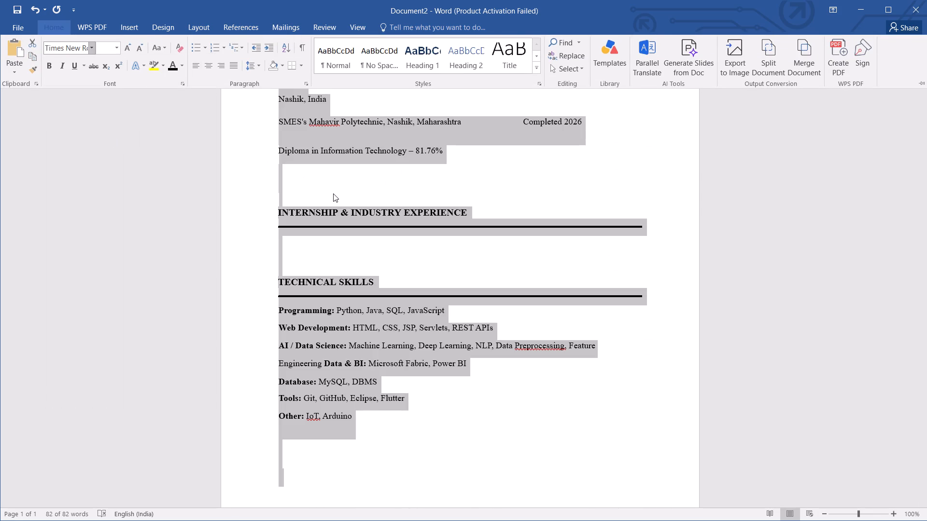
pyautogui.click(383, 161)
# Delete the blank paragraph between the diploma line and the "INTERNSHIP & INDUSTRY EXPERIENCE" heading.
pyautogui.scroll(1, 414, 150)
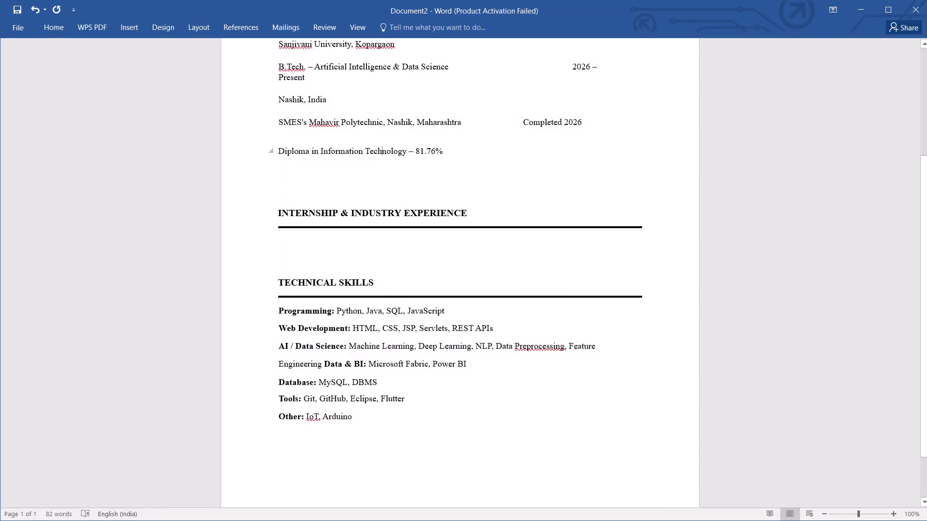
pyautogui.scroll(1, 414, 150)
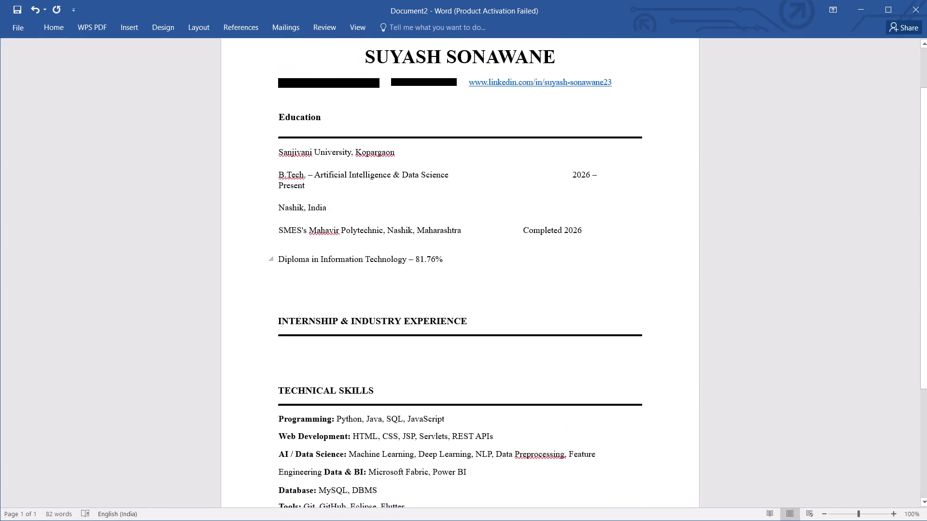
pyautogui.click(388, 298)
pyautogui.press('BackSpace')
# Place the insertion point below the divider line under the internship heading and check the Experience section layout in the resume template image.
pyautogui.press('Down')
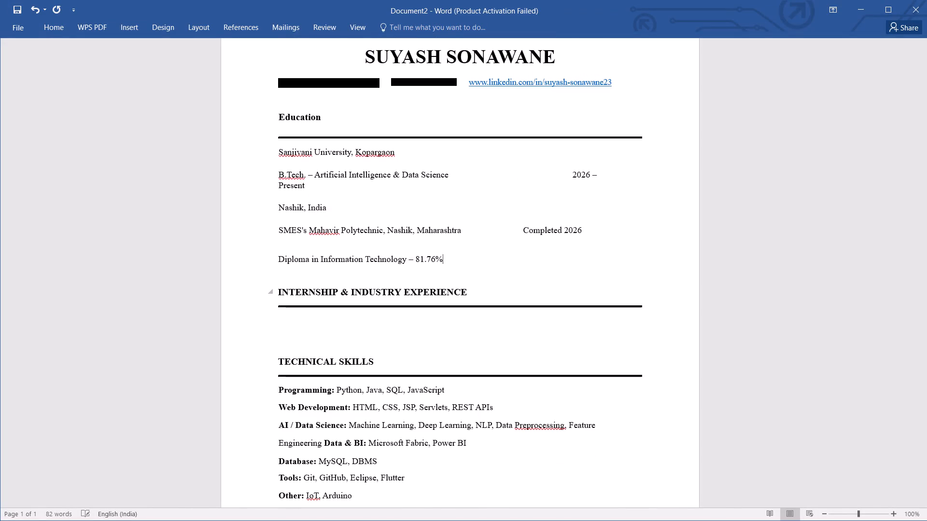
pyautogui.press('Down')
pyautogui.press('Down')
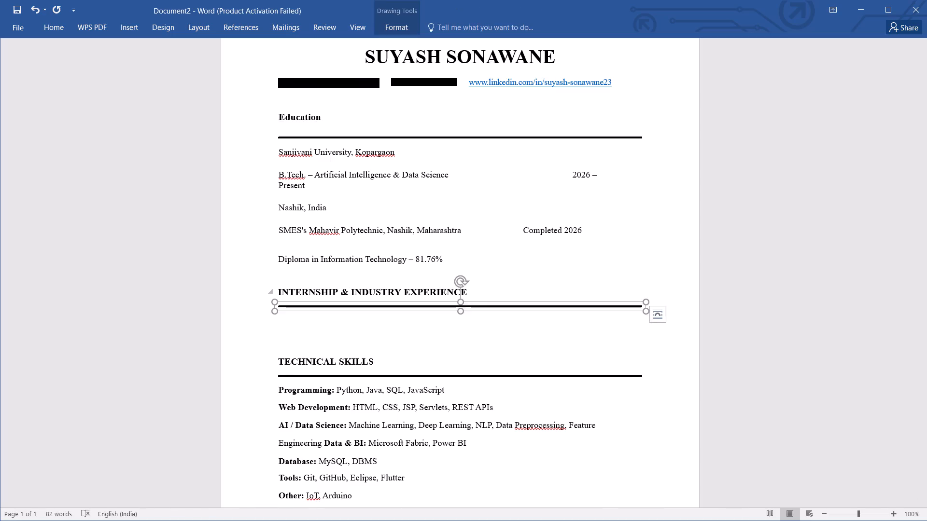
pyautogui.press('Down')
pyautogui.hotkey('alt', 'Tab')
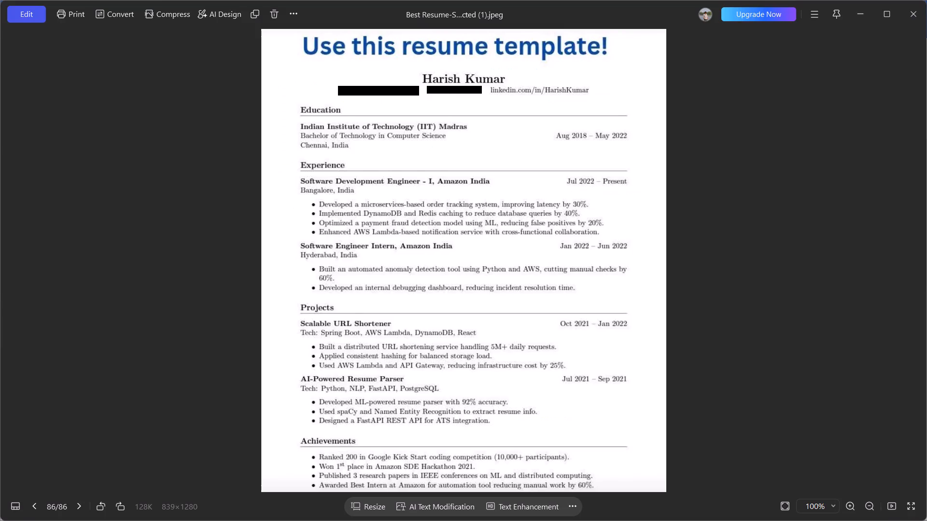
pyautogui.hotkey('alt', 'Tab')
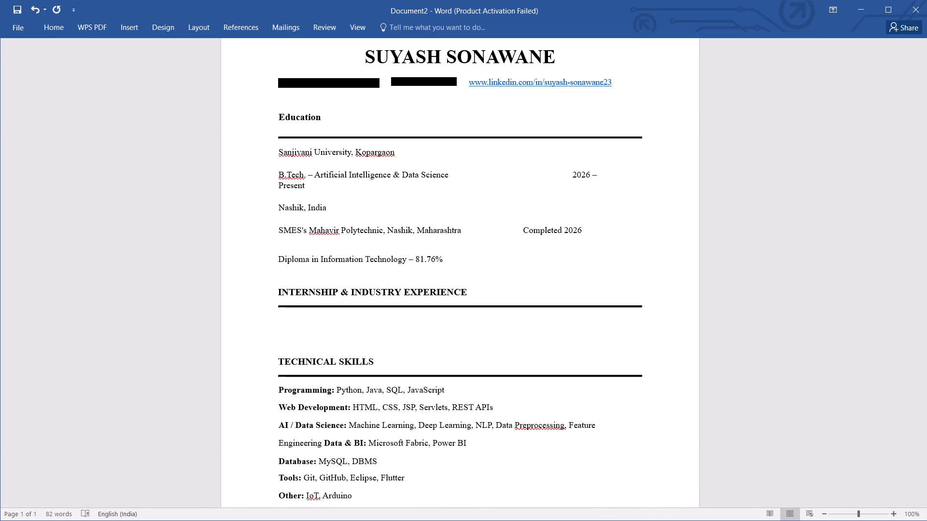
# Switch to the read-only resume PDF and copy all internship entries, from "Full Stack Java Intern" through "Data Science Intern | Thiranex | Sep 2026".
pyautogui.hotkey('alt', 'Tab')
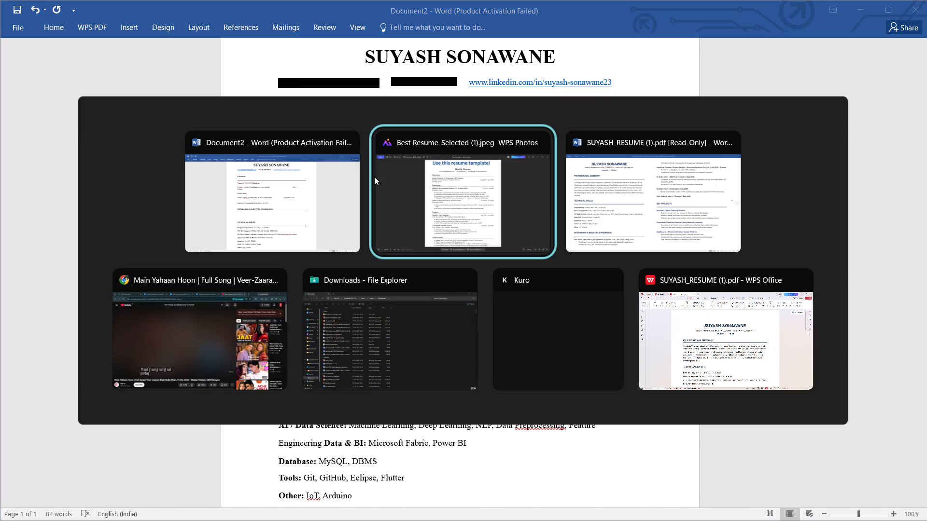
pyautogui.hotkey('alt', 'Tab')
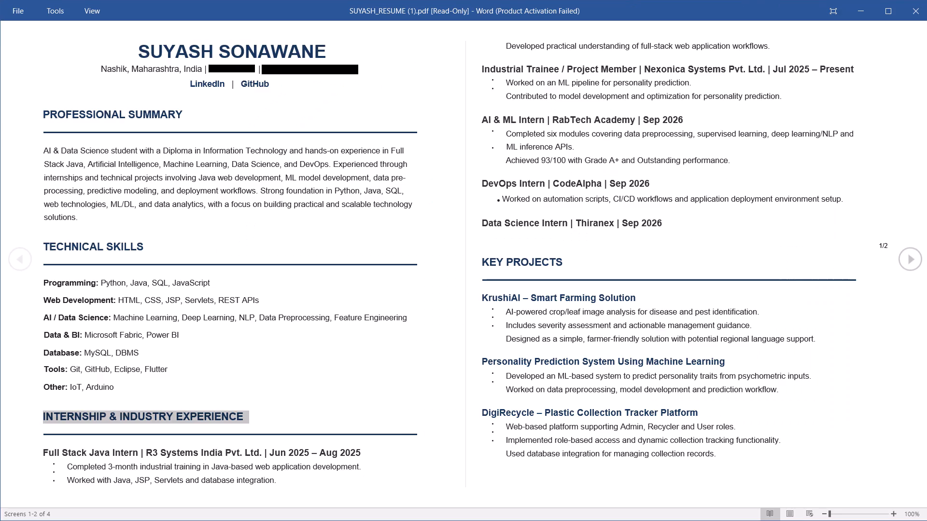
pyautogui.click(327, 303)
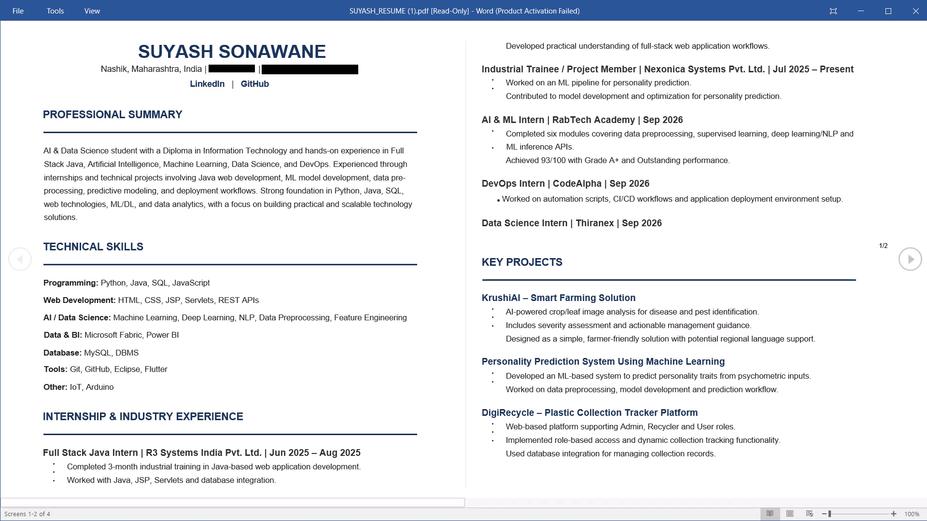
pyautogui.tripleClick(40, 455)
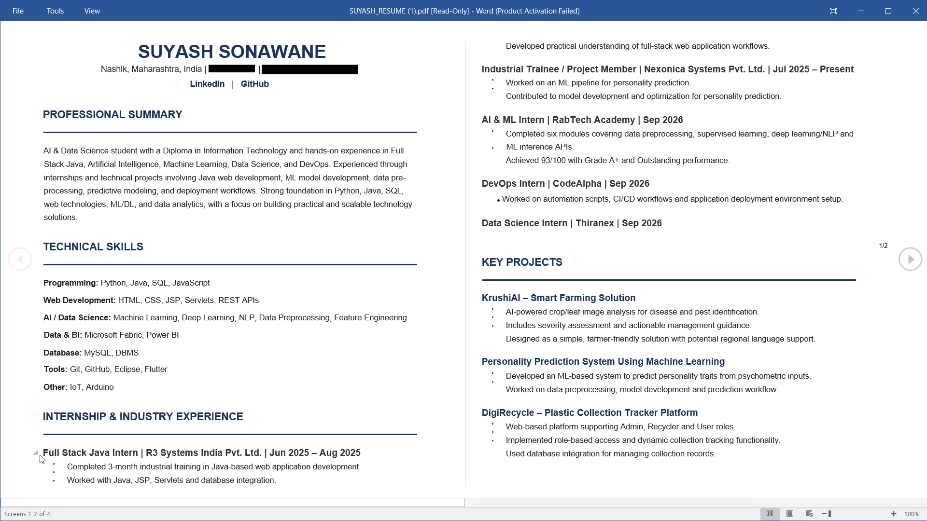
pyautogui.click(44, 452)
pyautogui.moveTo(44, 452); pyautogui.dragTo(187, 452)
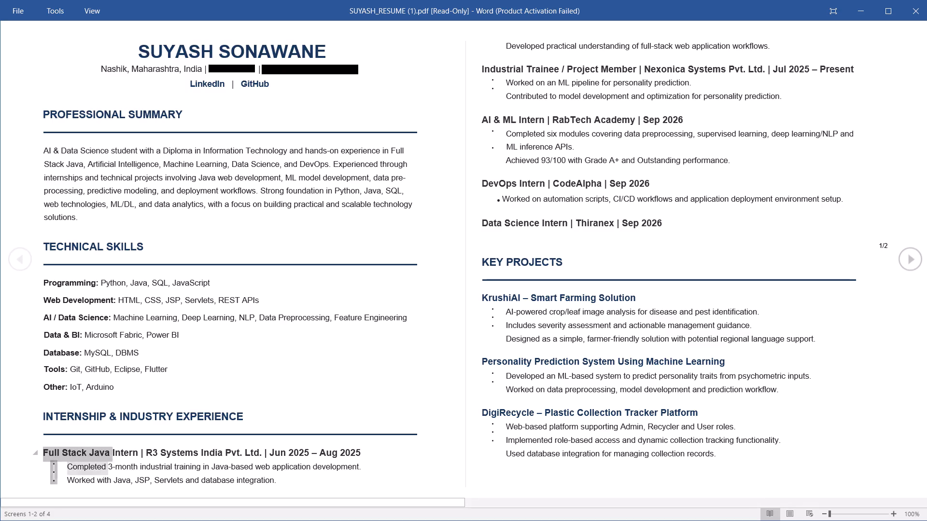
pyautogui.moveTo(187, 452); pyautogui.dragTo(562, 272)
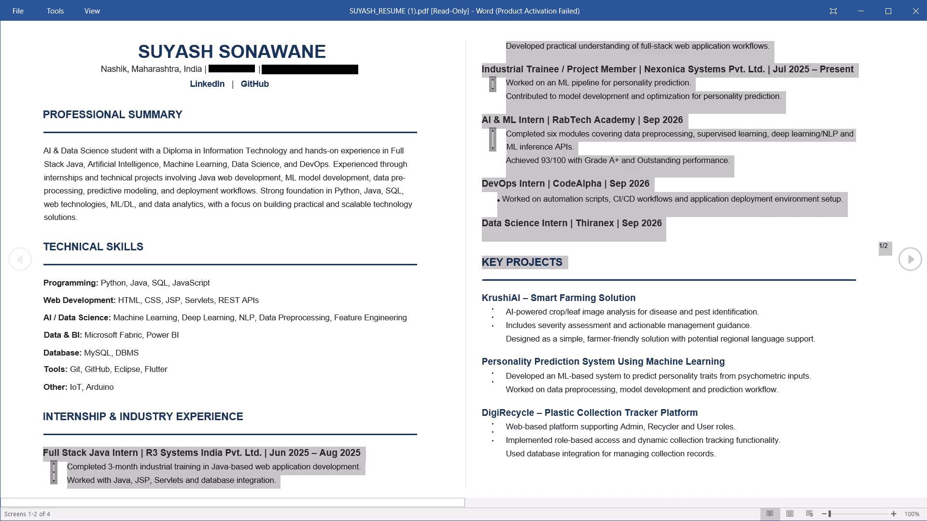
pyautogui.moveTo(562, 272); pyautogui.dragTo(642, 196)
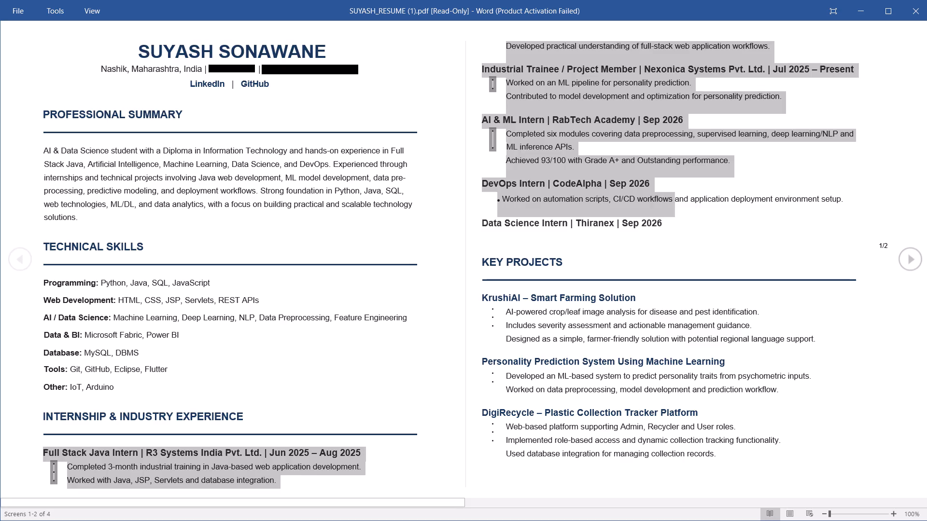
pyautogui.click(659, 235)
pyautogui.moveTo(666, 224); pyautogui.dragTo(446, 301)
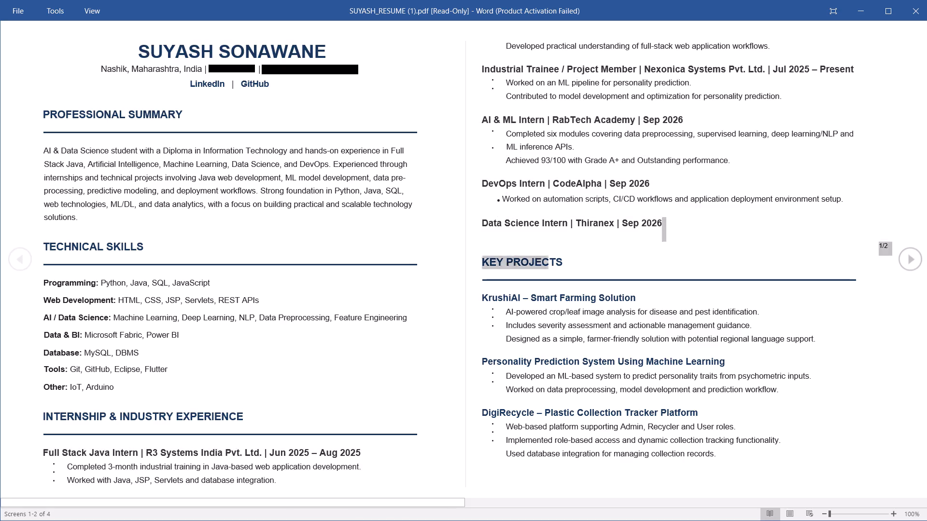
pyautogui.moveTo(446, 301); pyautogui.dragTo(40, 449)
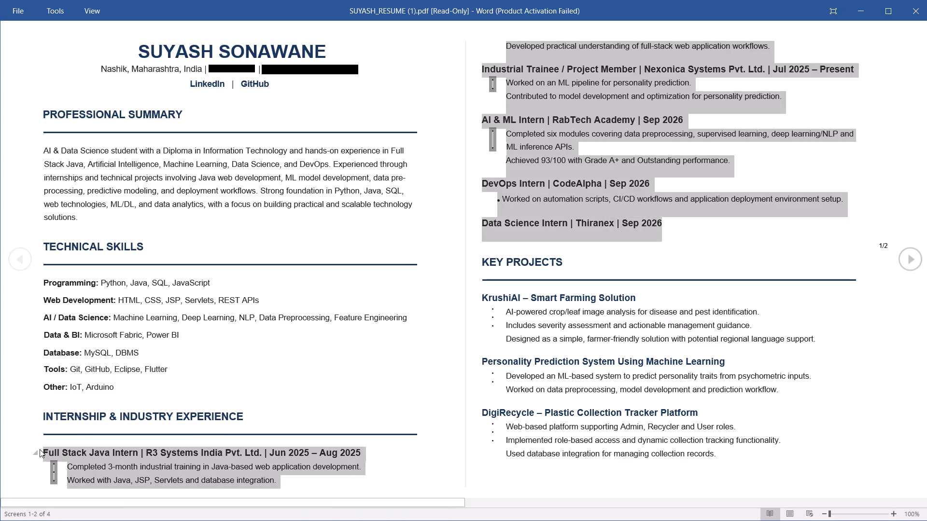
pyautogui.hotkey('ctrl', 'c')
pyautogui.hotkey('ctrl', 'c')
# Paste the copied internship entries into Document2 below the divider line of the "INTERNSHIP & INDUSTRY EXPERIENCE" heading.
pyautogui.hotkey('alt', 'Tab')
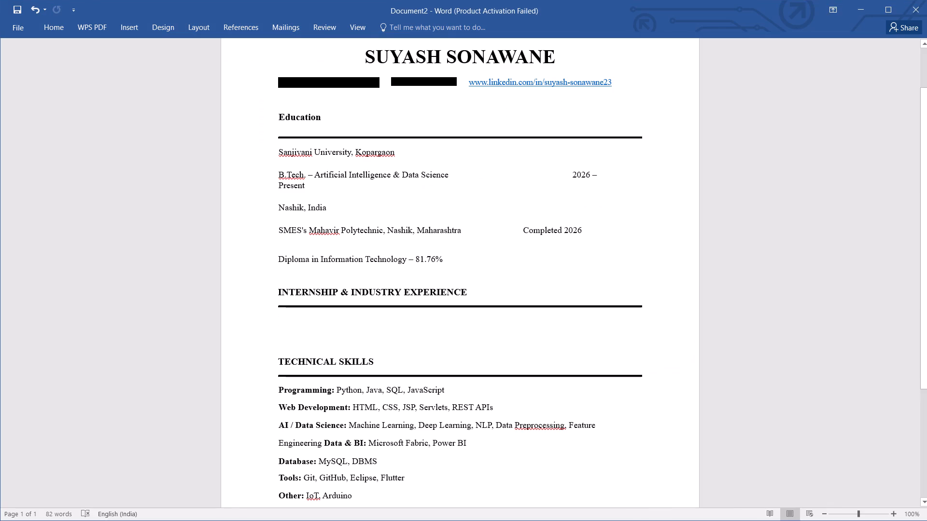
pyautogui.hotkey('ctrl', 'v')
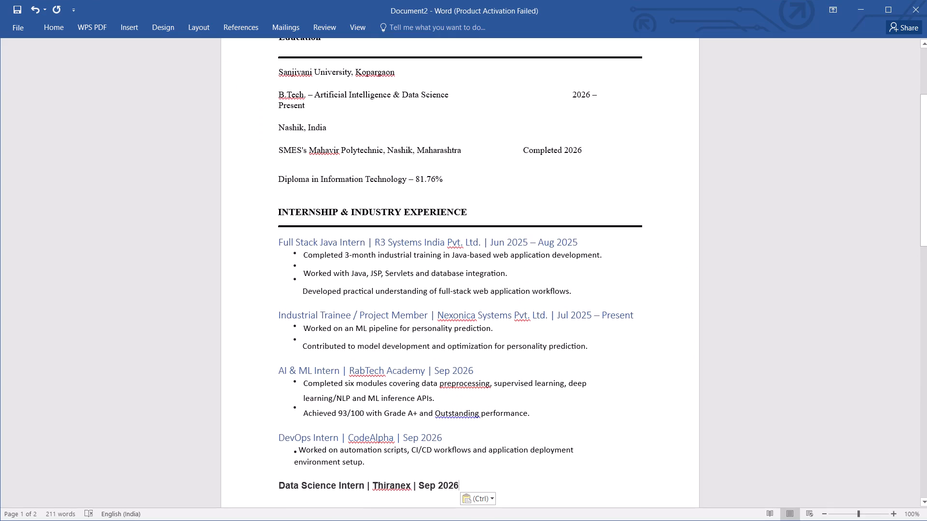
pyautogui.scroll(-2, 446, 309)
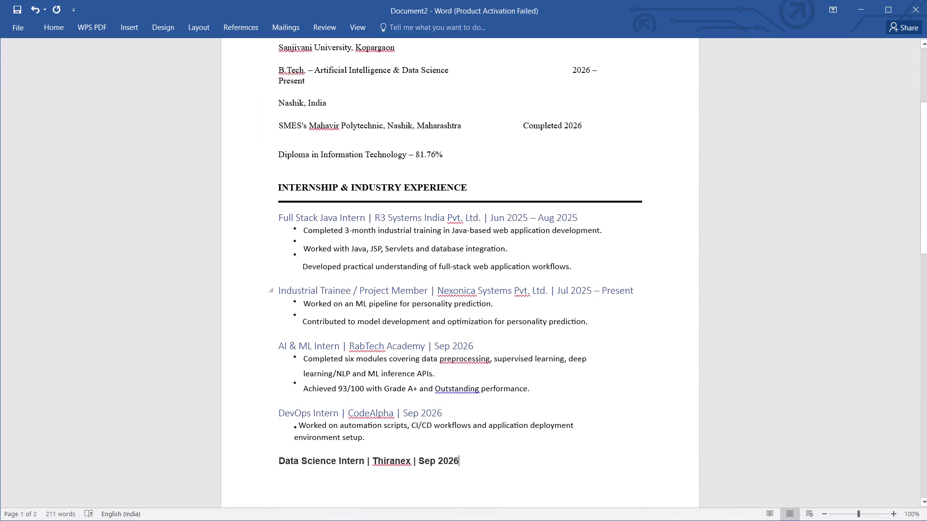
pyautogui.scroll(-1, 446, 309)
# Switch between Document2 and the resume PDF to compare the pasted internship entries with the original internship section.
pyautogui.hotkey('alt', 'Tab')
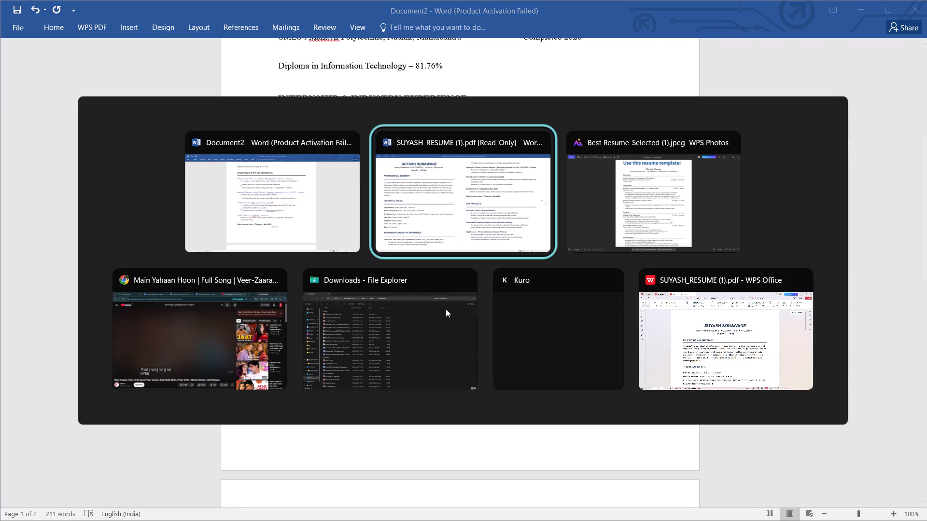
pyautogui.click(679, 208)
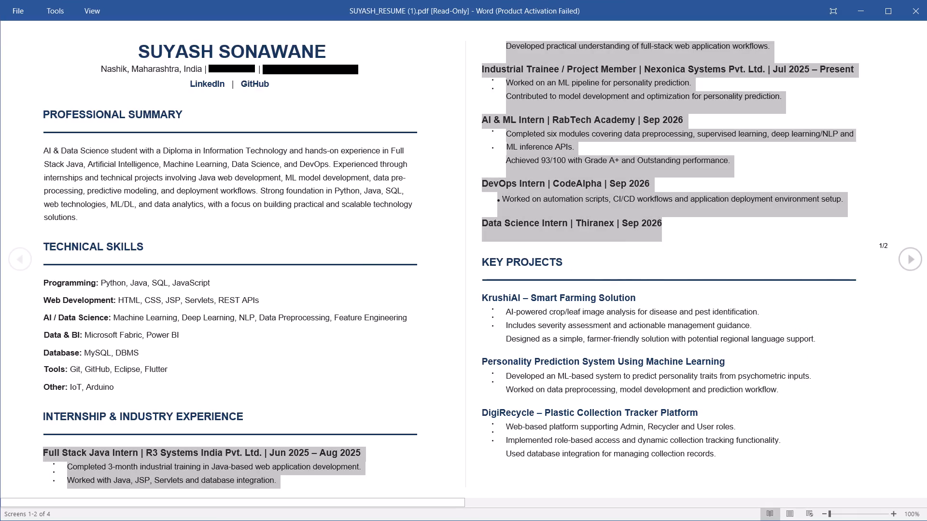
pyautogui.click(679, 221)
pyautogui.click(662, 224)
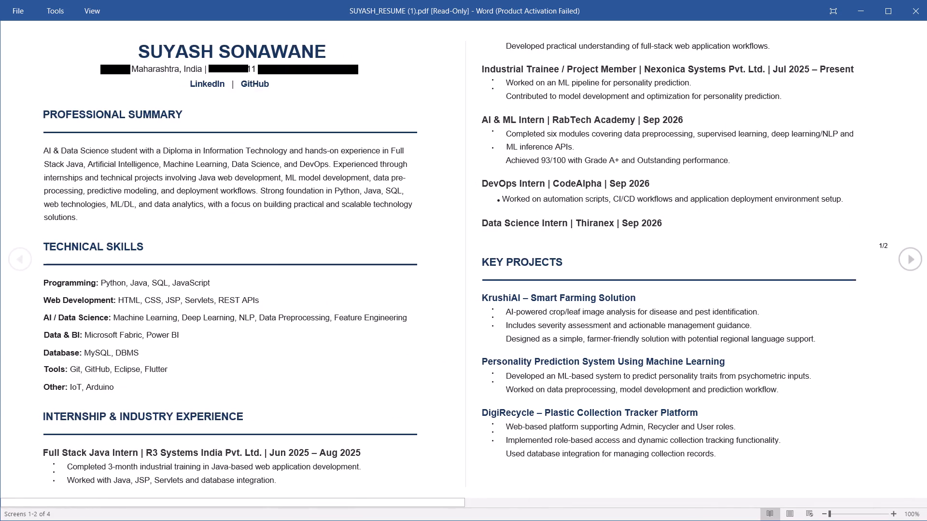
pyautogui.press('`')
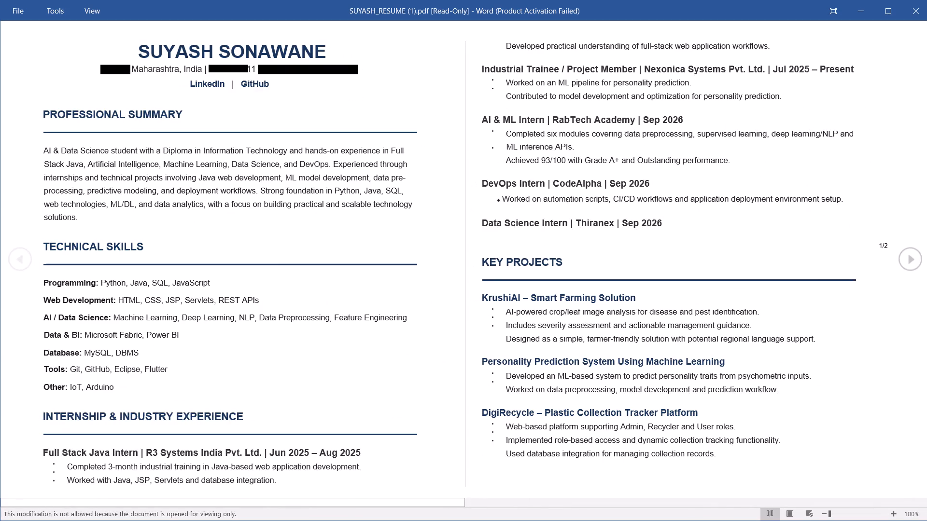
pyautogui.hotkey('alt', 'Tab')
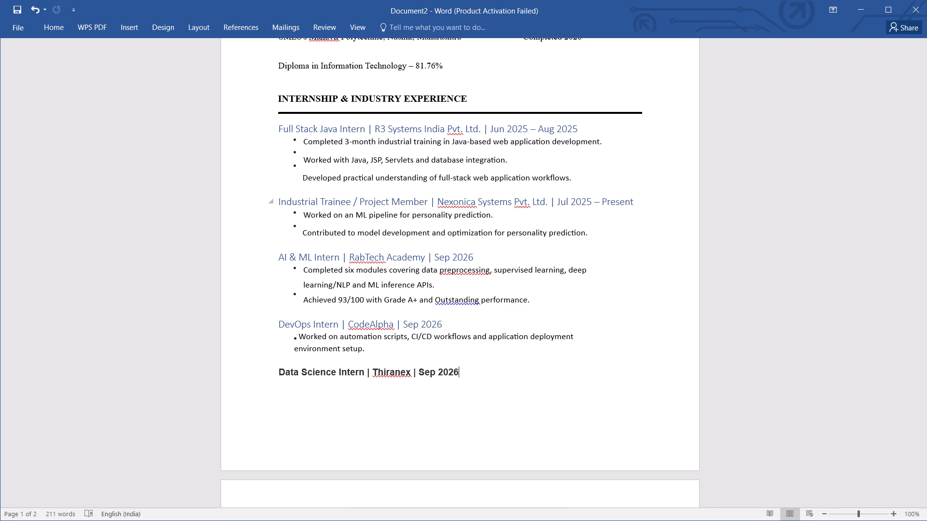
pyautogui.hotkey('alt', 'Tab')
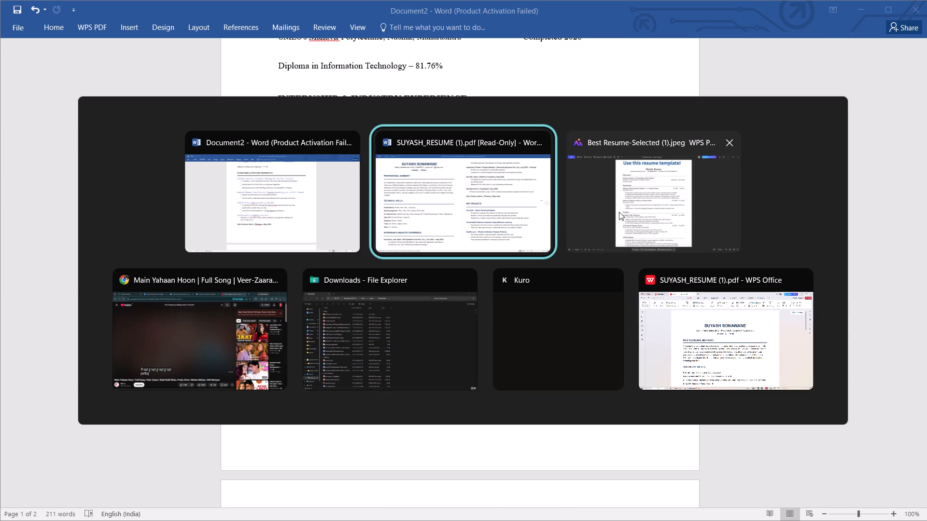
pyautogui.keyDown('alt'); pyautogui.click(281, 242); pyautogui.keyUp('alt')
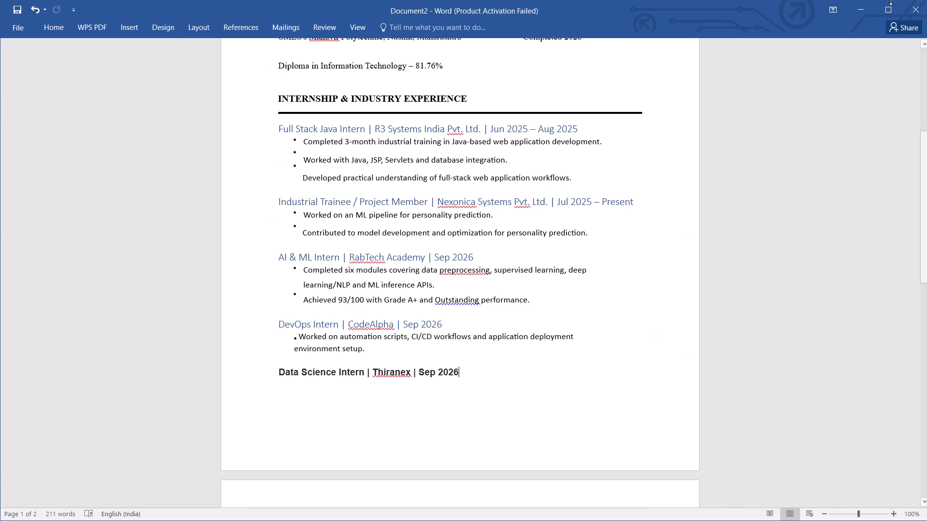
pyautogui.click(870, 6)
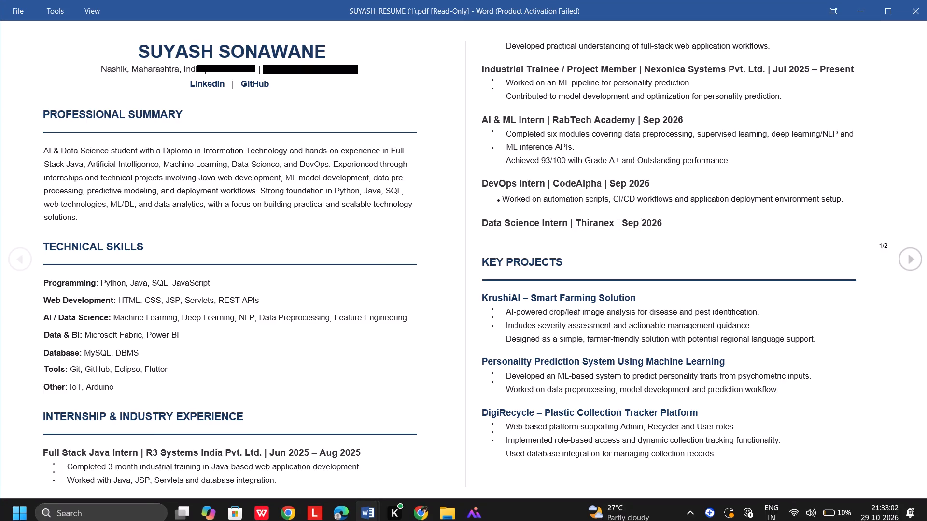
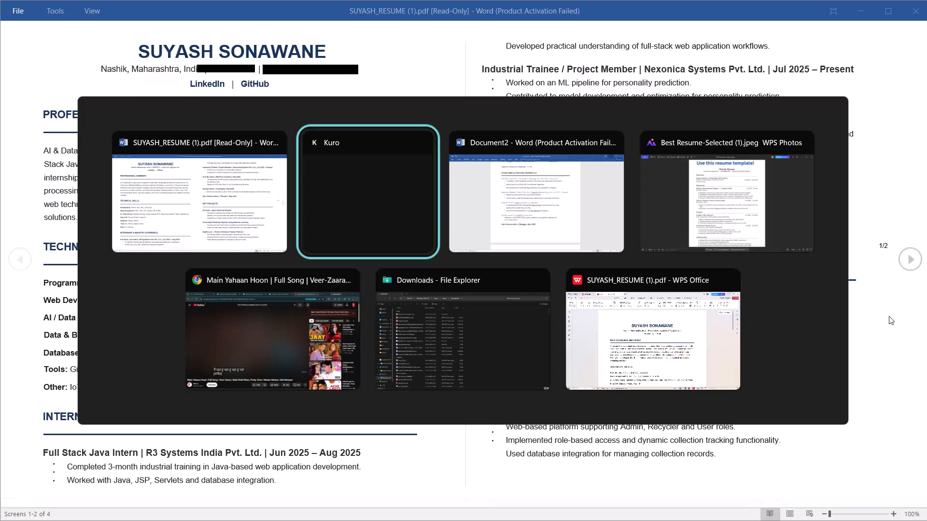
# Recheck the pasted internship entries against the read-only resume PDF, and minimize the PDF window to return to Document2.
pyautogui.hotkey('alt', 'Tab')
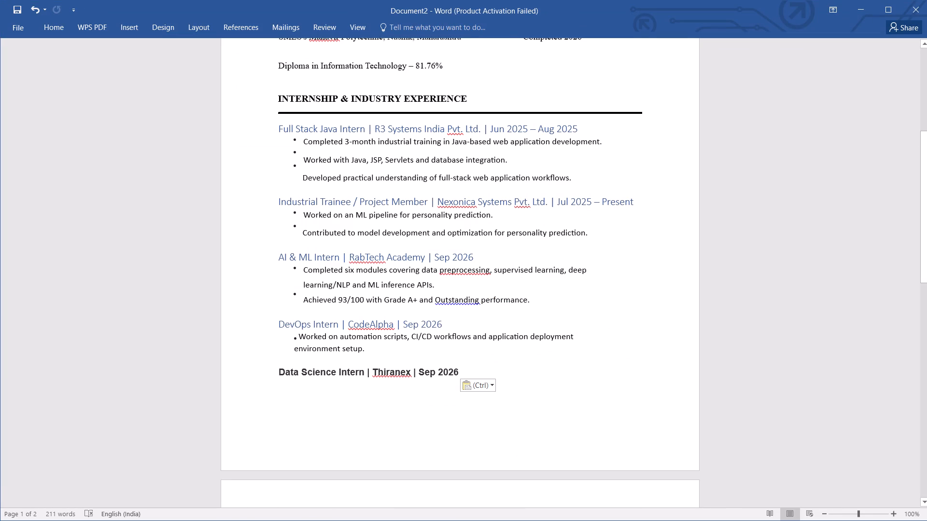
pyautogui.hotkey('alt', 'Tab')
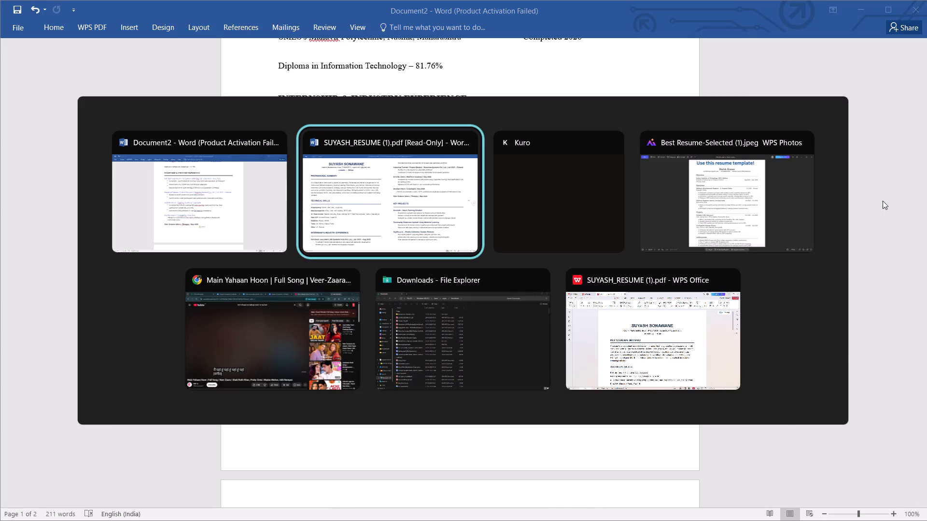
pyautogui.click(857, 1)
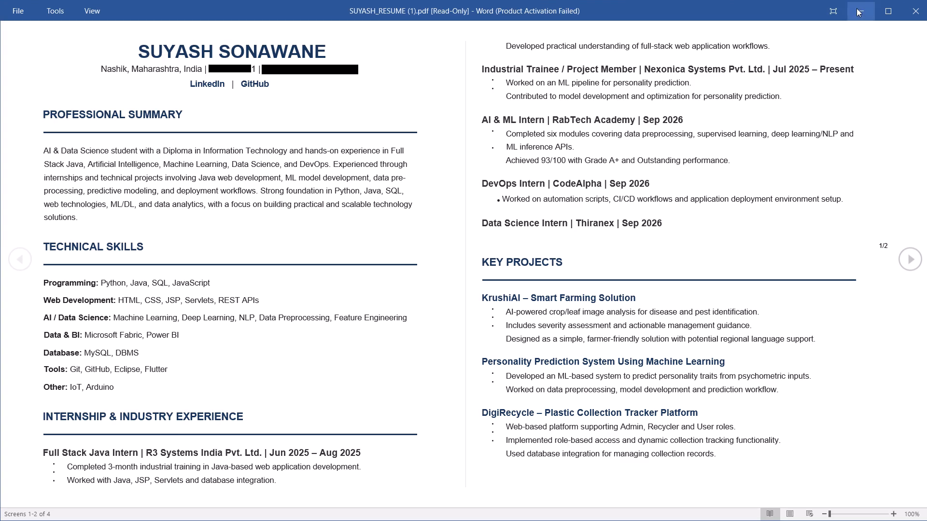
pyautogui.click(857, 8)
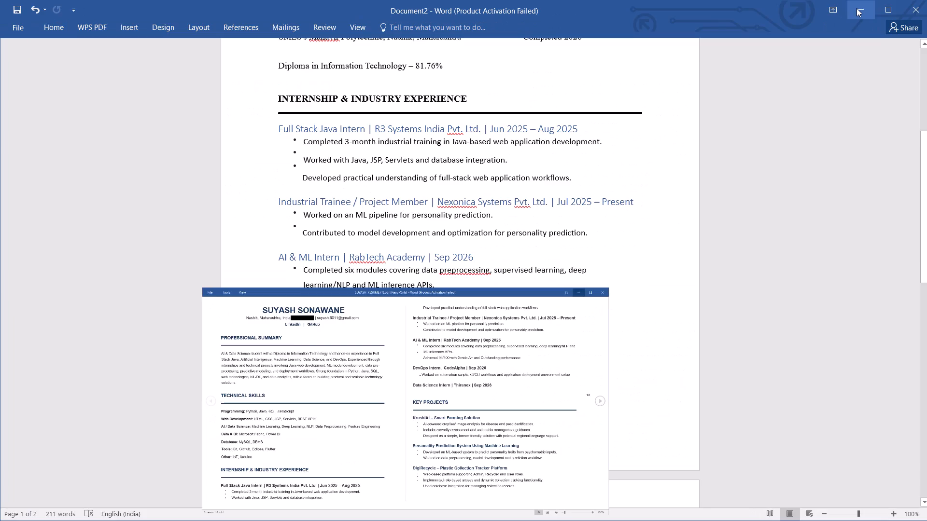
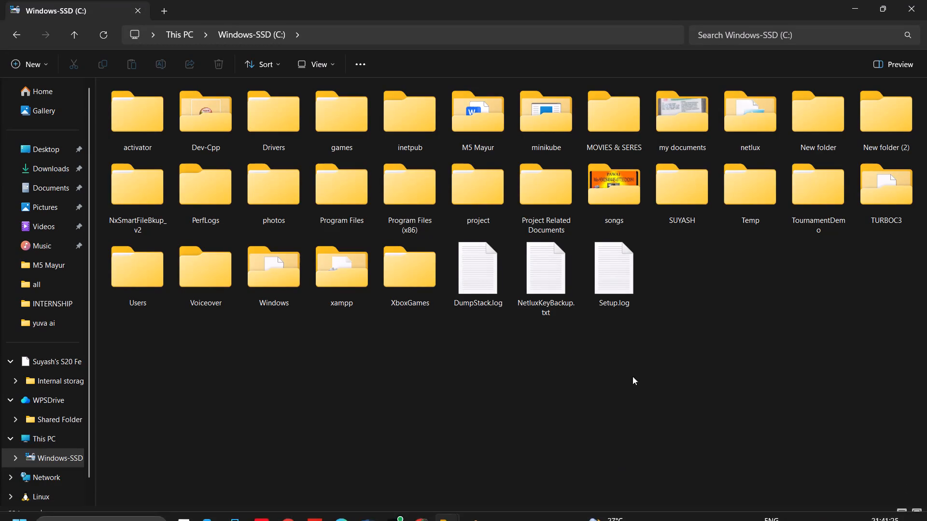
# Switch to the resume template image in the photo viewer to check its layout.
pyautogui.hotkey('alt', 'Tab')
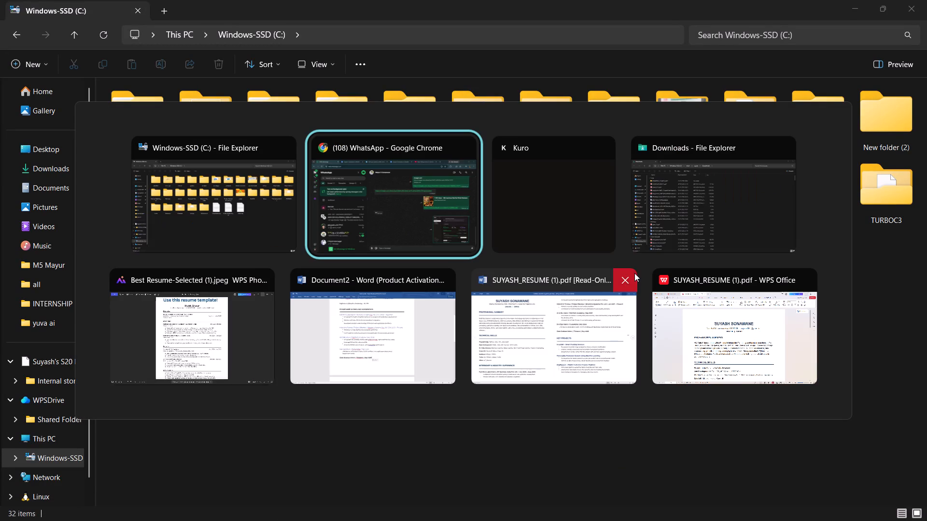
pyautogui.keyDown('alt'); pyautogui.click(210, 342); pyautogui.keyUp('alt')
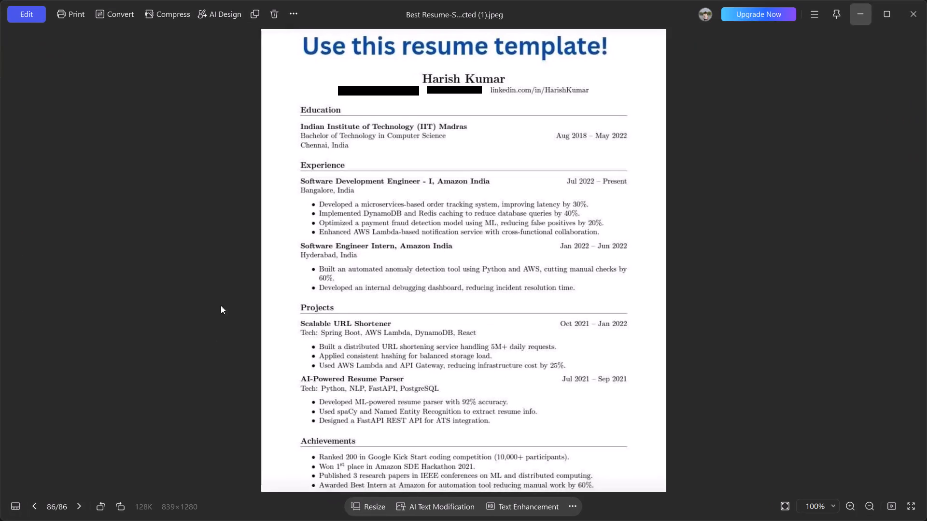
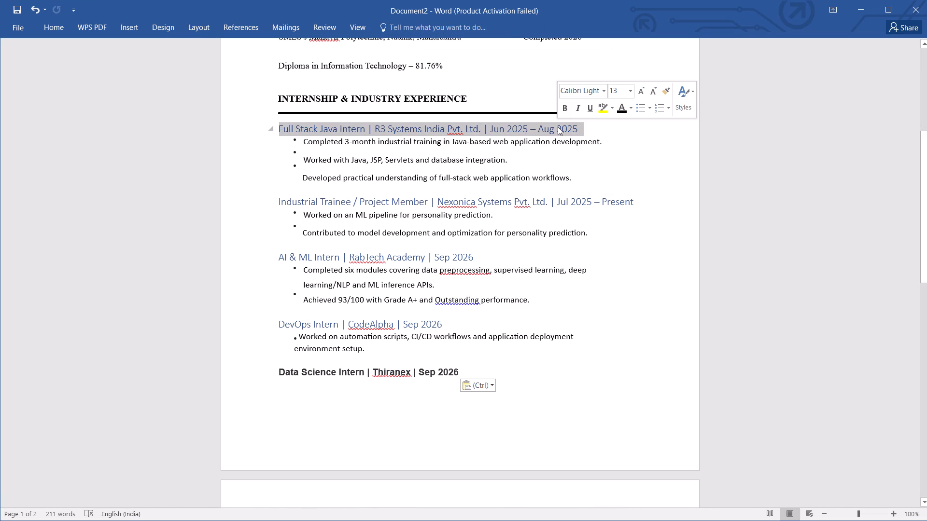
# Change the font colour of the Full Stack Java Intern, Industrial Trainee / Project Member and AI & ML Intern headings to black.
pyautogui.click(623, 107)
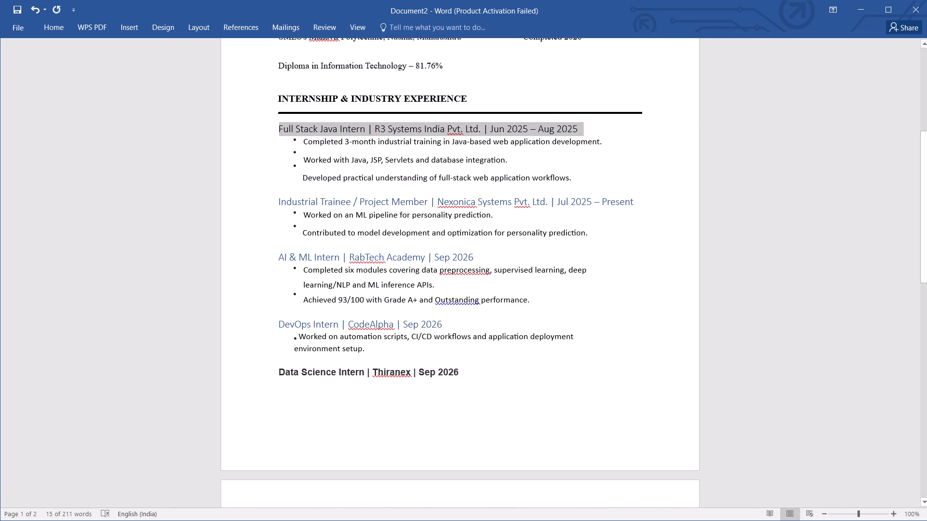
pyautogui.tripleClick(487, 201)
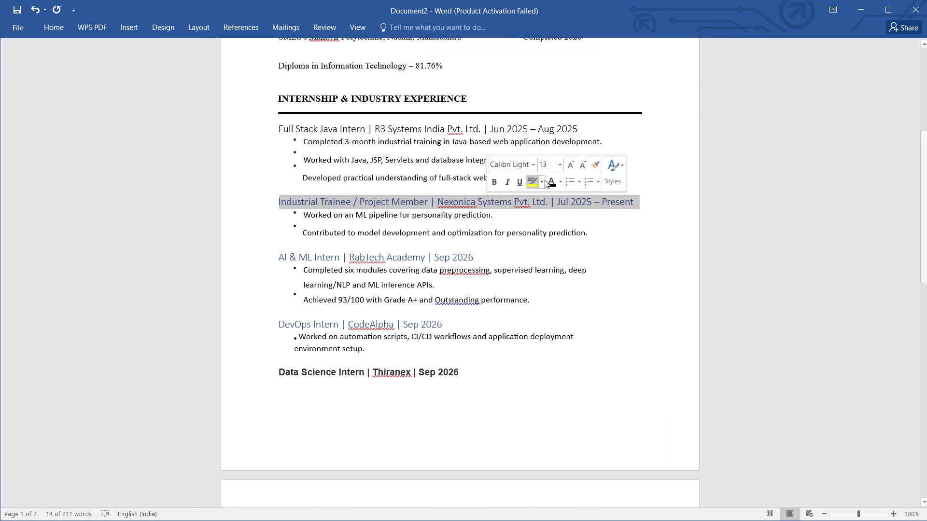
pyautogui.click(552, 180)
pyautogui.tripleClick(453, 259)
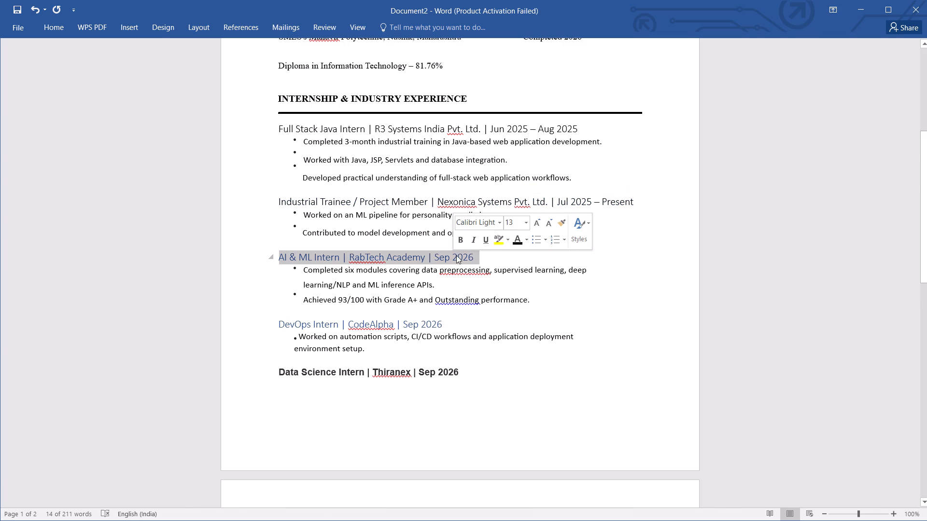
# Set the font colour of the AI & ML Intern and DevOps Intern heading lines to black.
pyautogui.click(517, 238)
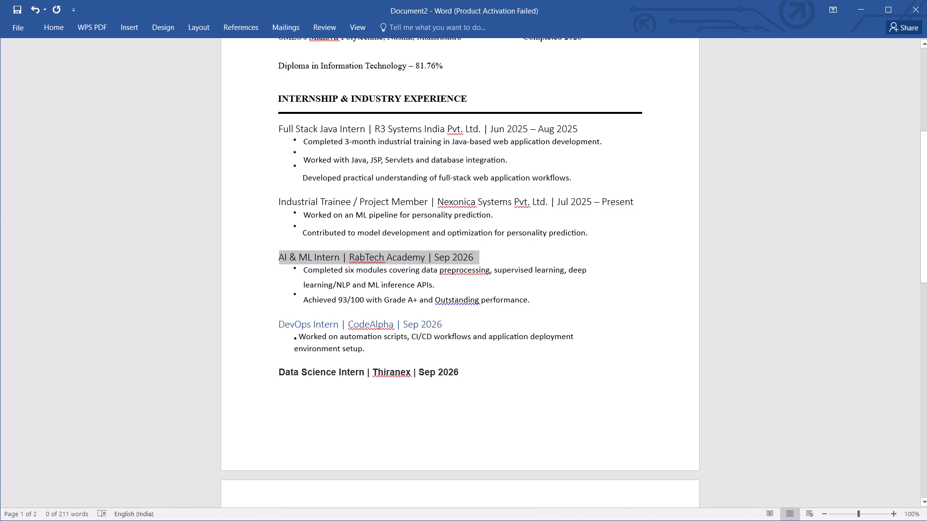
pyautogui.tripleClick(421, 325)
pyautogui.tripleClick(422, 325)
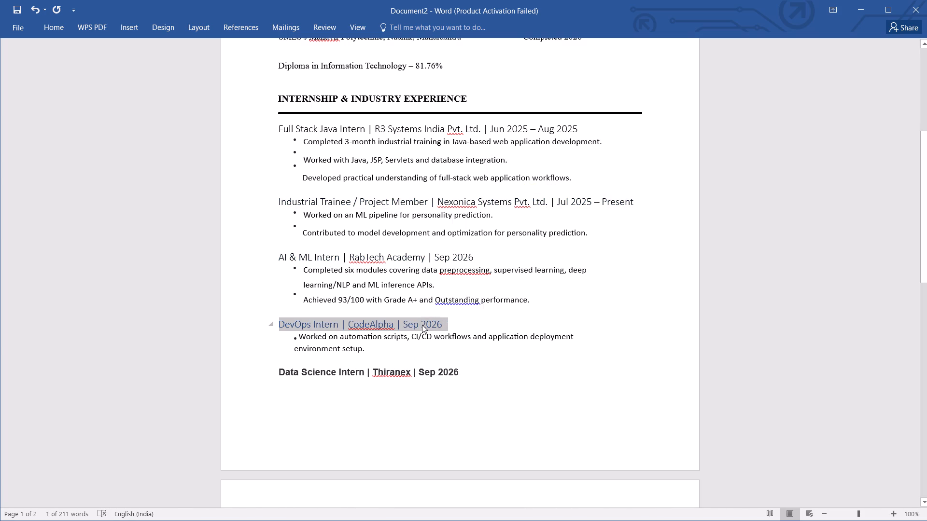
pyautogui.click(482, 303)
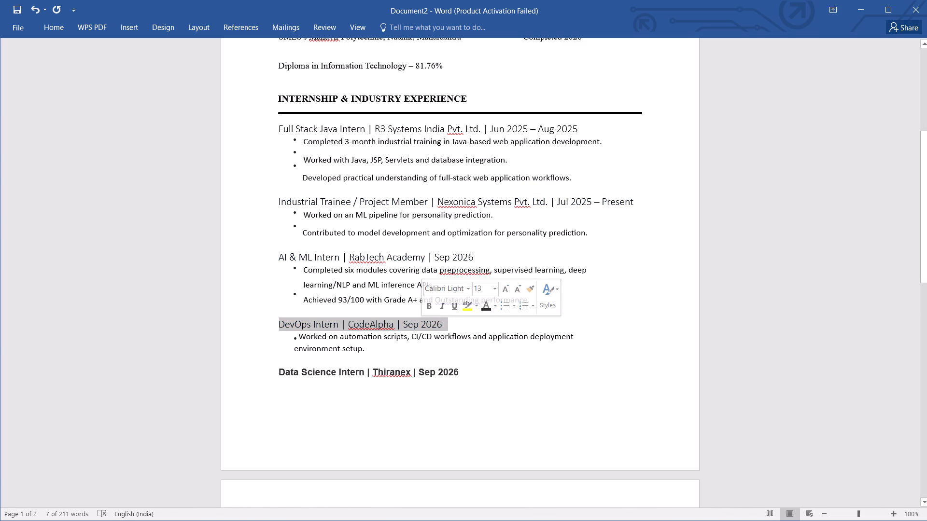
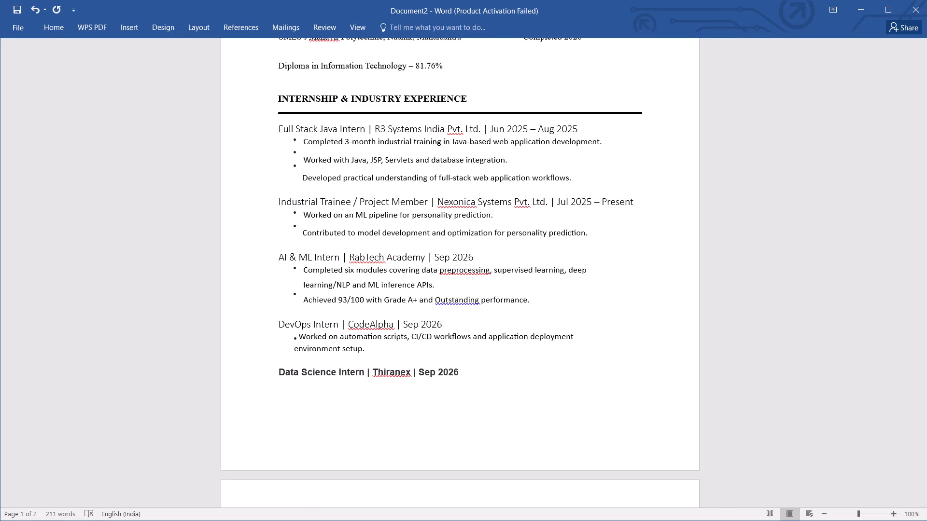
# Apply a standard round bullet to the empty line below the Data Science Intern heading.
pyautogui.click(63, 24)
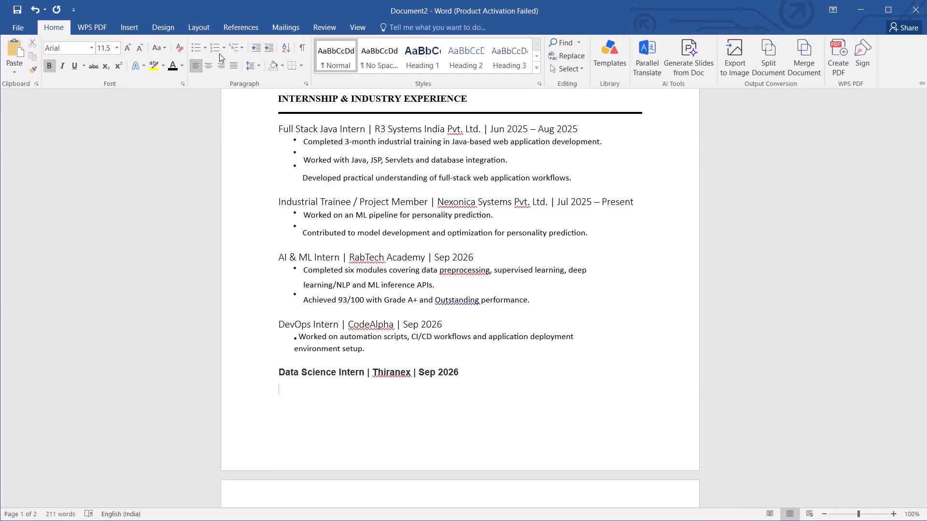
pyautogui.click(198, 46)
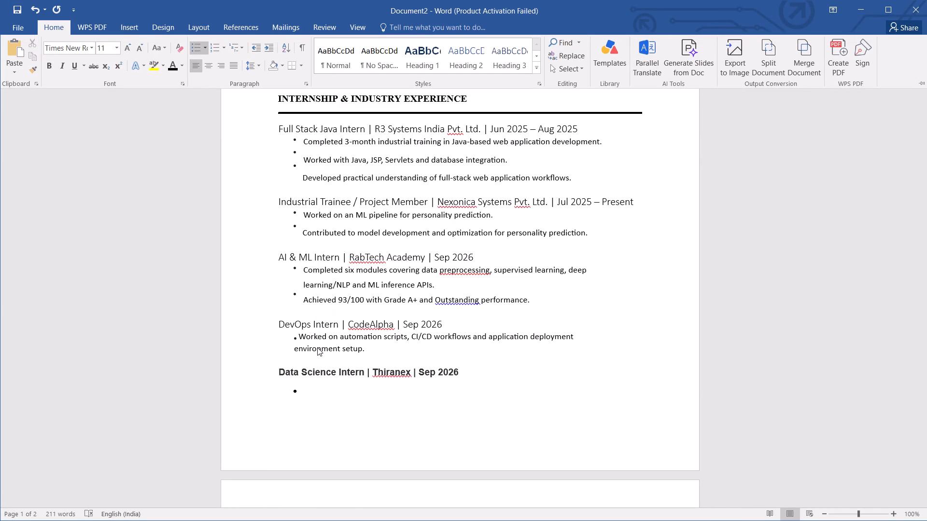
# Replace the bullet below the Data Science Intern heading with a copy of the DevOps Intern bullet graphic, and remove the line's indent.
pyautogui.click(299, 334)
pyautogui.click(297, 337)
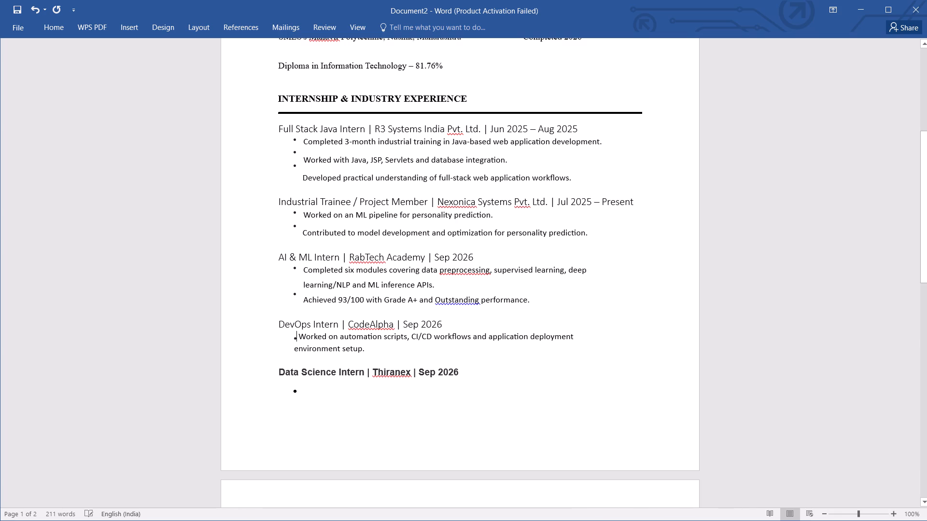
pyautogui.click(295, 338)
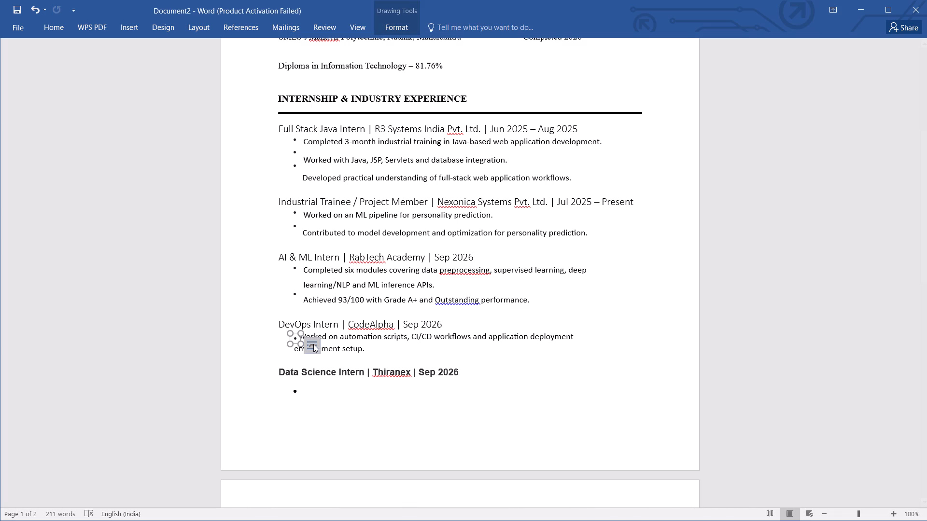
pyautogui.hotkey('ctrl', 'c')
pyautogui.click(301, 386)
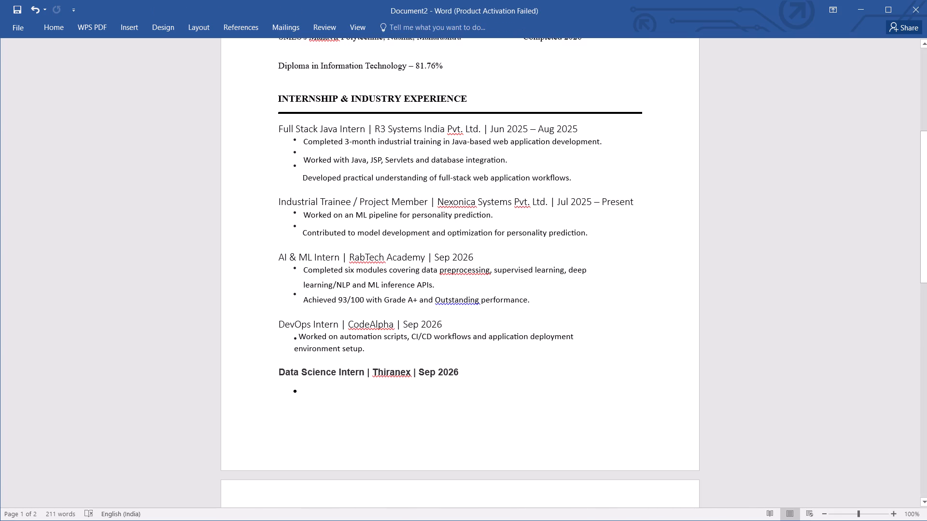
pyautogui.press('BackSpace')
pyautogui.hotkey('ctrl', 'v')
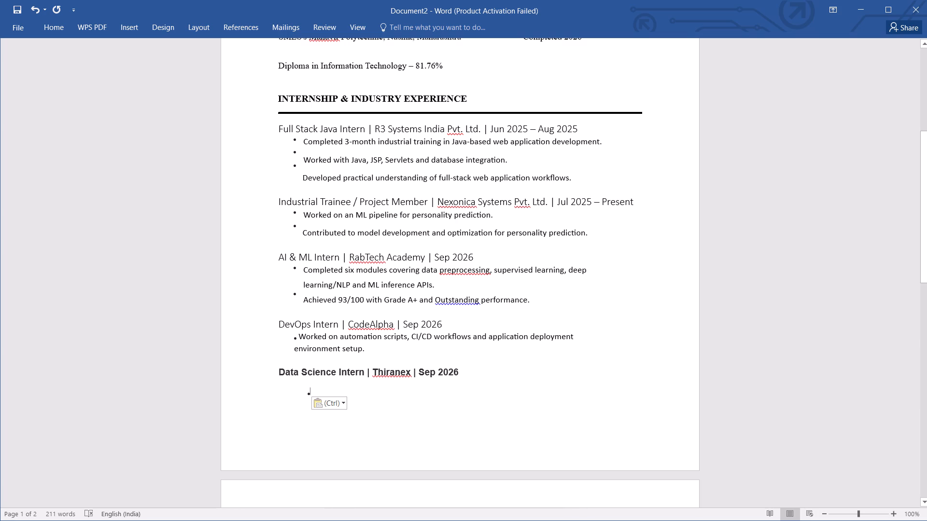
pyautogui.click(301, 386)
pyautogui.press('BackSpace')
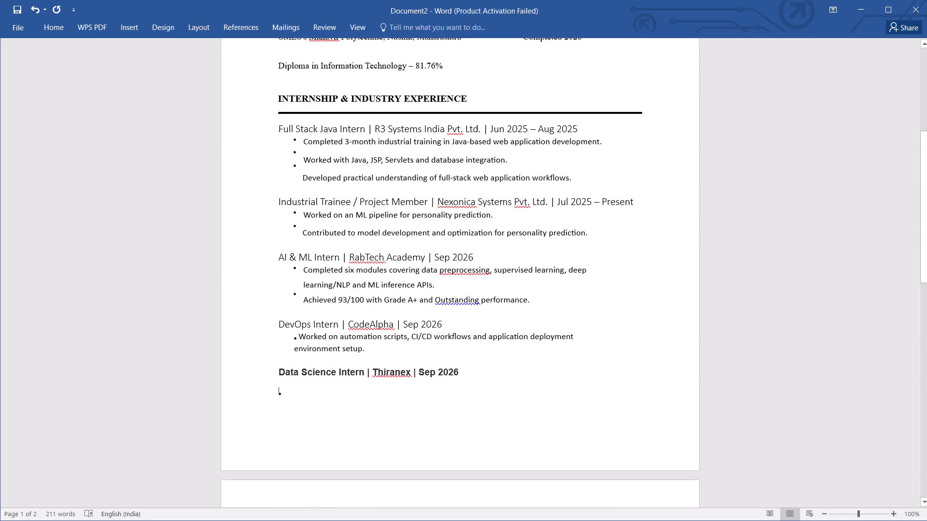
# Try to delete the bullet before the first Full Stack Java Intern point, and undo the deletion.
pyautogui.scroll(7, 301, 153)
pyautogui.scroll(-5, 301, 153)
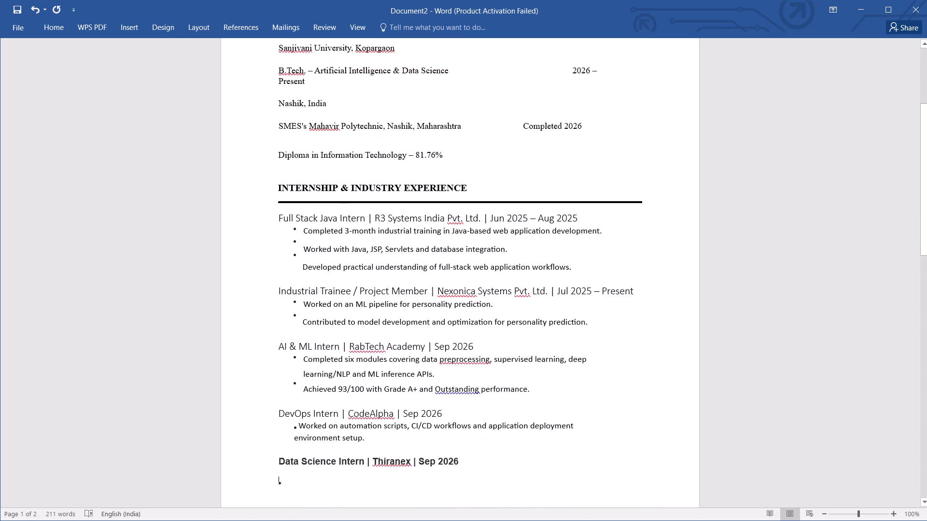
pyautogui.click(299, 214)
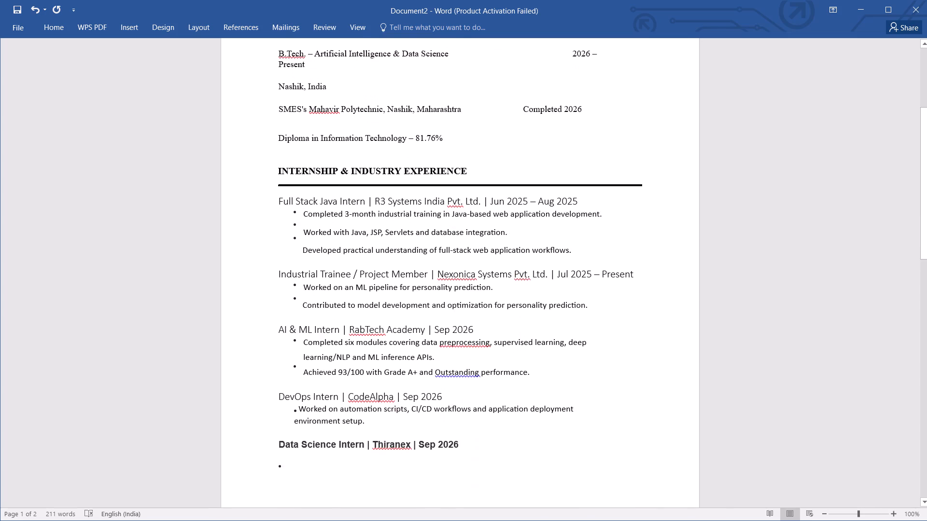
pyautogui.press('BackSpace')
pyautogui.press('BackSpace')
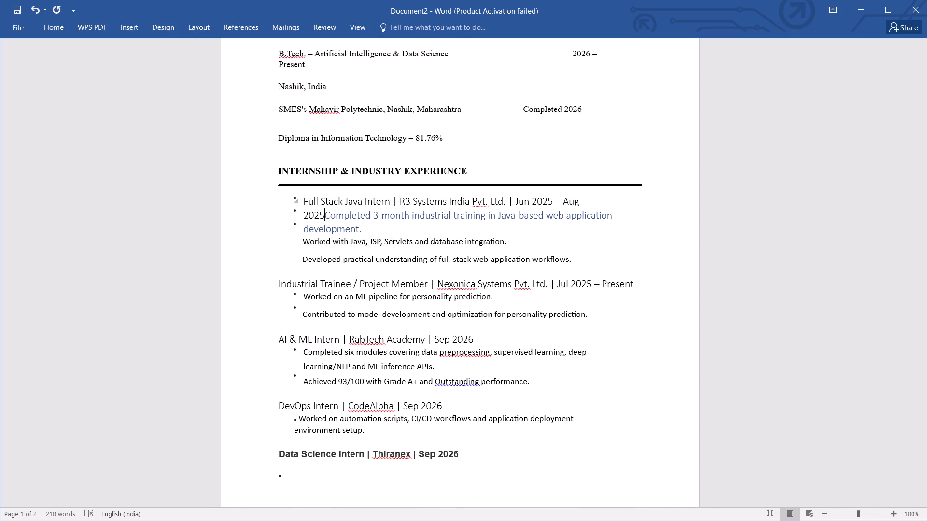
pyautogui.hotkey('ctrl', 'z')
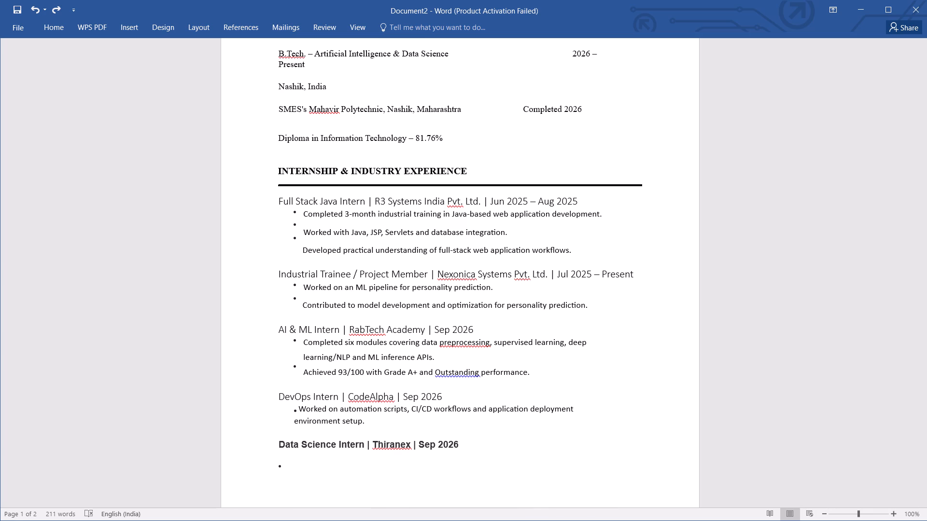
# Insert a blank line below the Full Stack Java Intern heading.
pyautogui.click(577, 200)
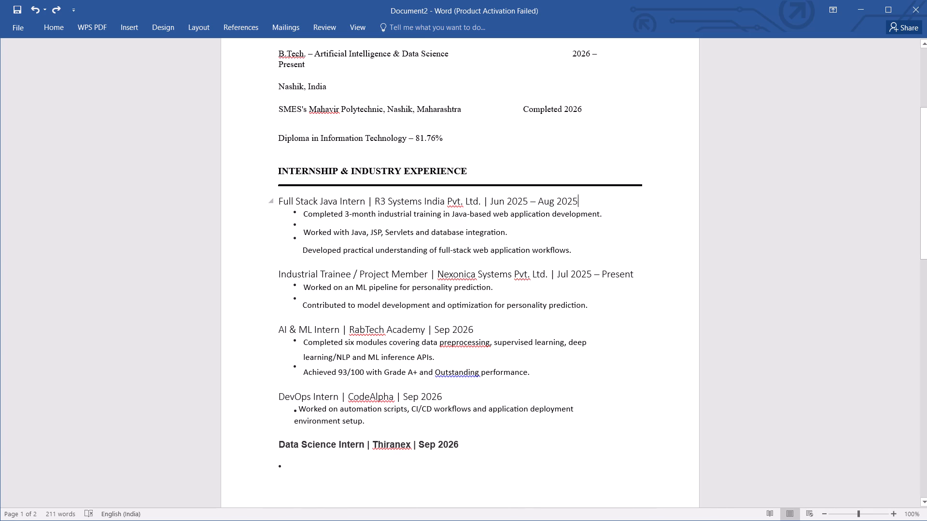
pyautogui.press('Return')
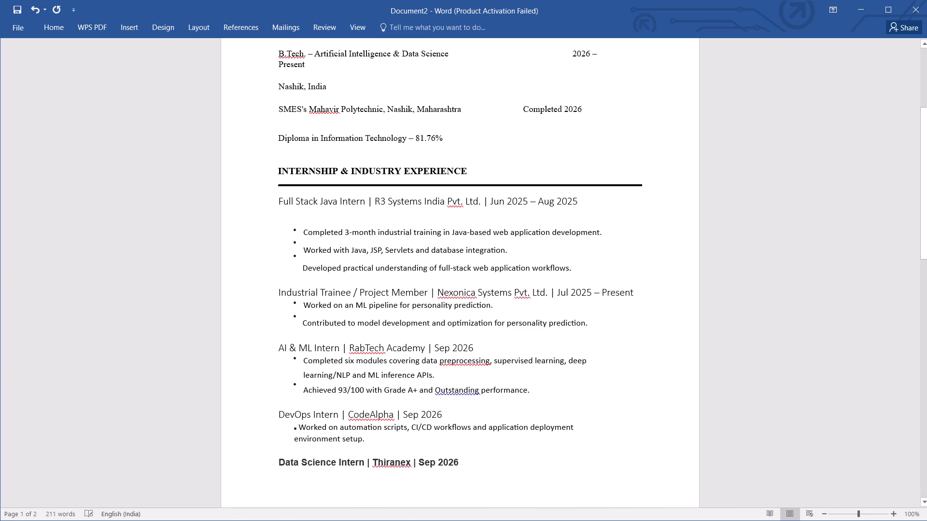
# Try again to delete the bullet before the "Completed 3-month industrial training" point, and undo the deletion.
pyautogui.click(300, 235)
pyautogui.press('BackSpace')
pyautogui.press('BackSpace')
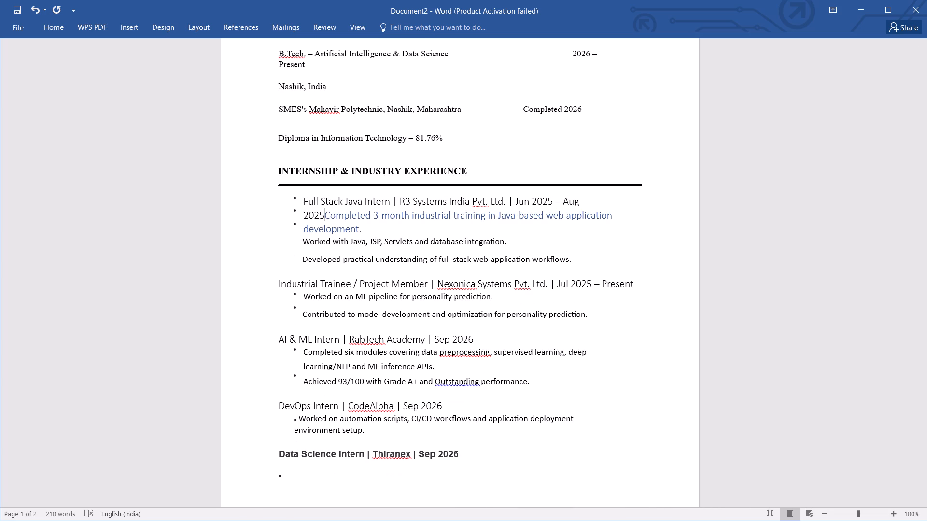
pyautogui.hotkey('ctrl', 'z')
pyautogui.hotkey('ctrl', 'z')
# Replace the bullet graphic beside the Full Stack Java Intern points with a standard round bullet on the first point.
pyautogui.click(295, 231)
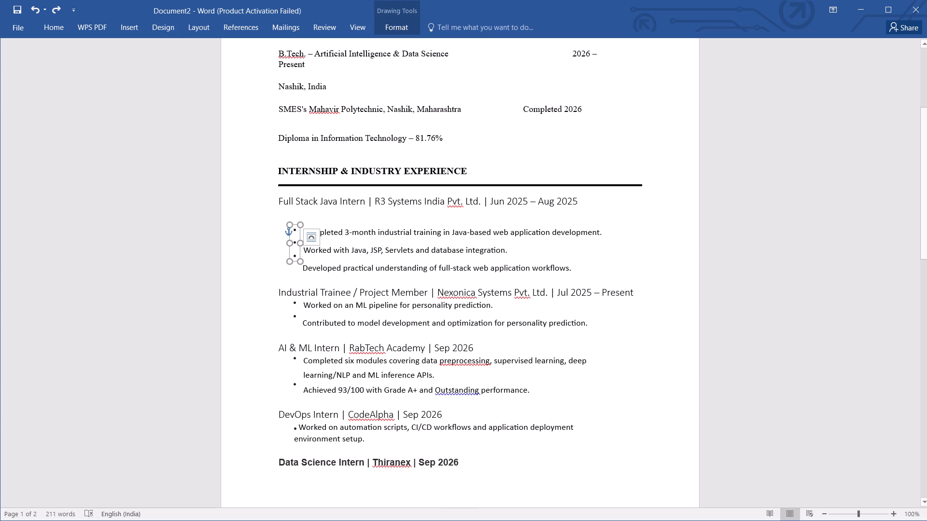
pyautogui.press('BackSpace')
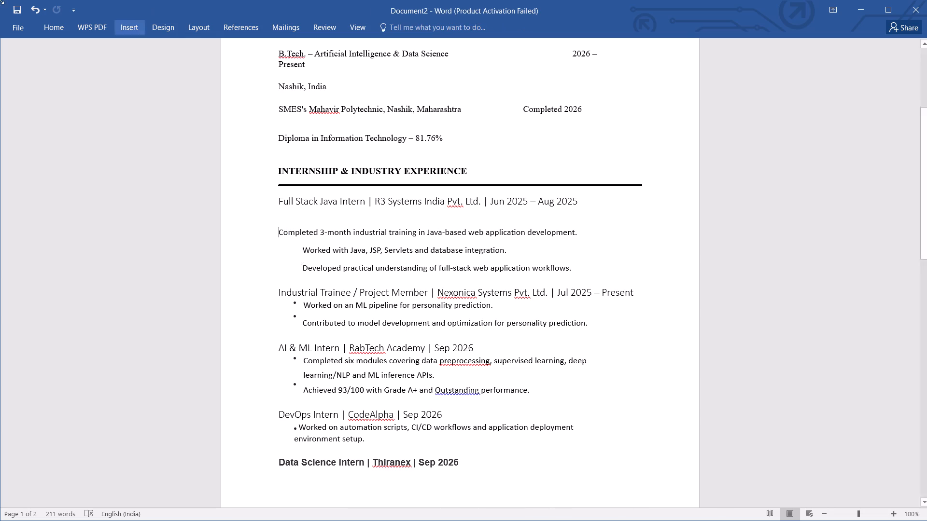
pyautogui.click(57, 21)
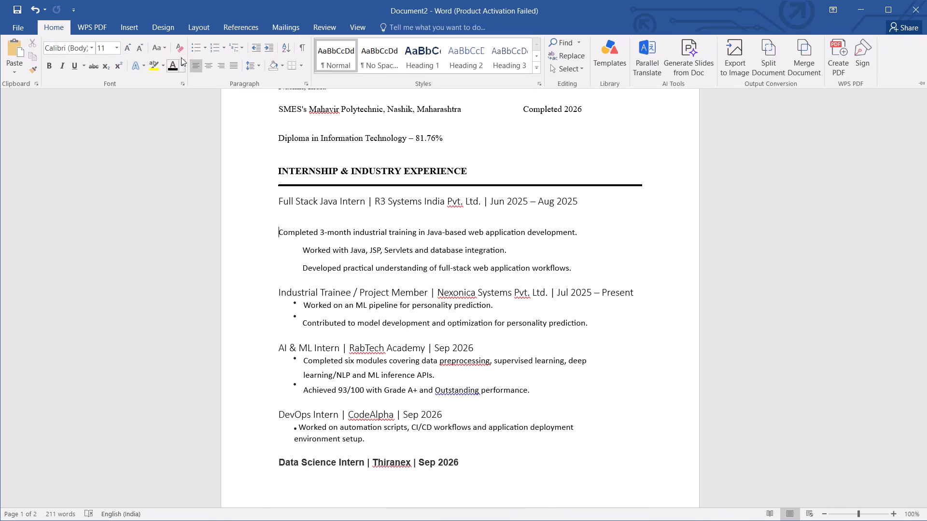
pyautogui.click(203, 49)
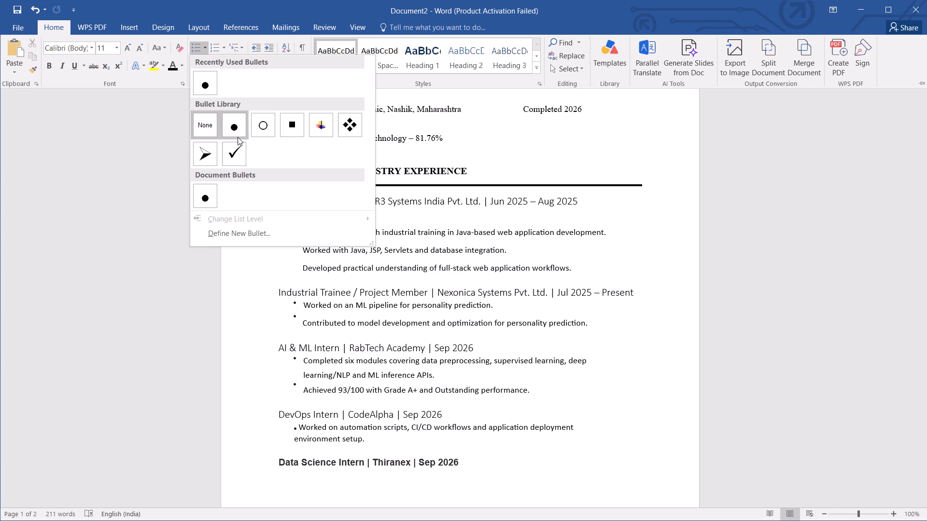
pyautogui.click(211, 91)
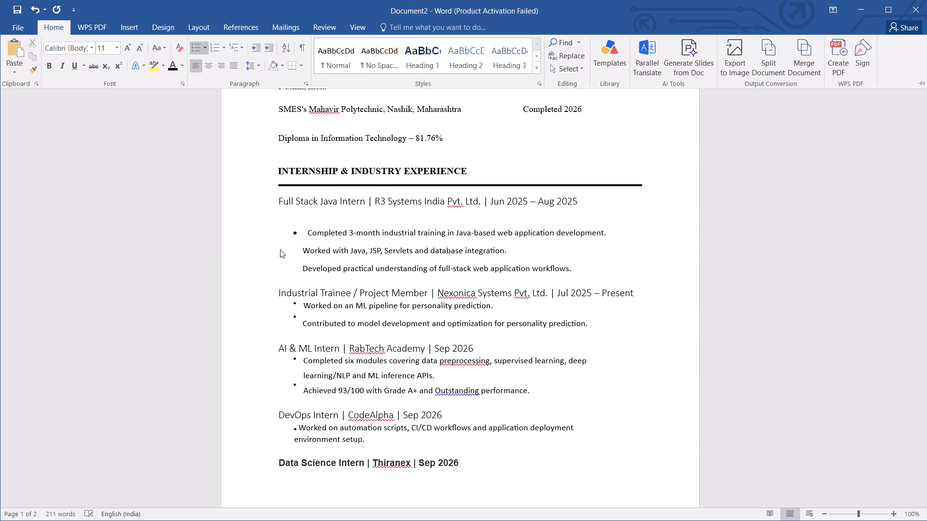
# Apply round bullets to the "Worked with Java, JSP" and "Developed practical understanding" points under Full Stack Java Intern.
pyautogui.click(301, 250)
pyautogui.click(302, 250)
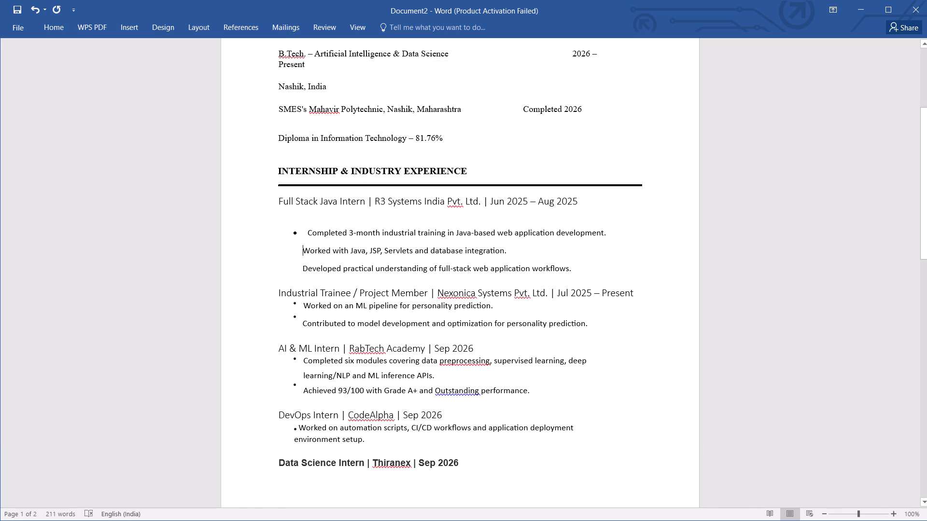
pyautogui.press('Return')
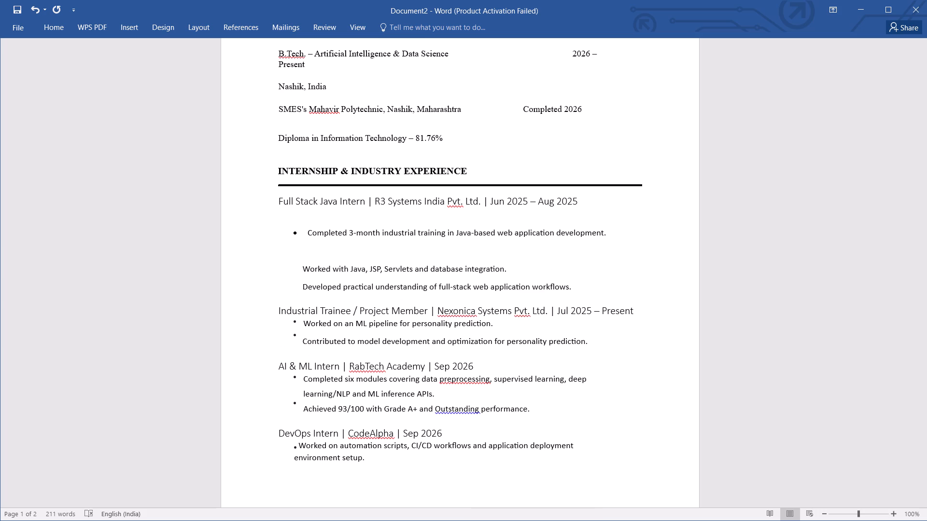
pyautogui.press('BackSpace')
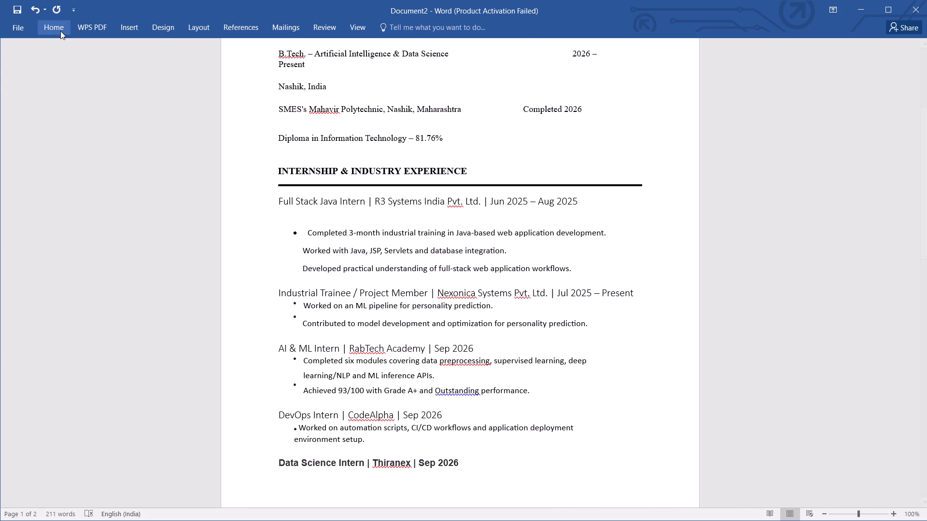
pyautogui.click(60, 31)
pyautogui.click(192, 48)
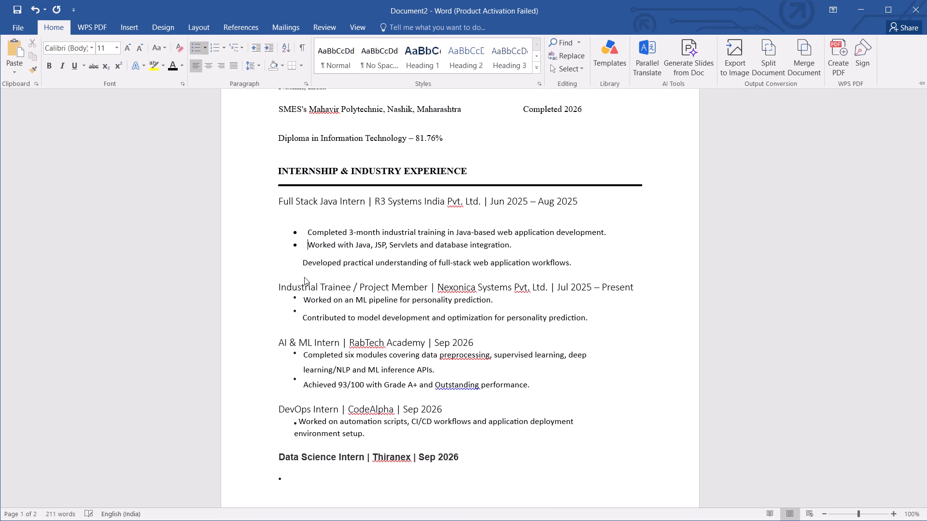
pyautogui.click(301, 260)
pyautogui.click(301, 266)
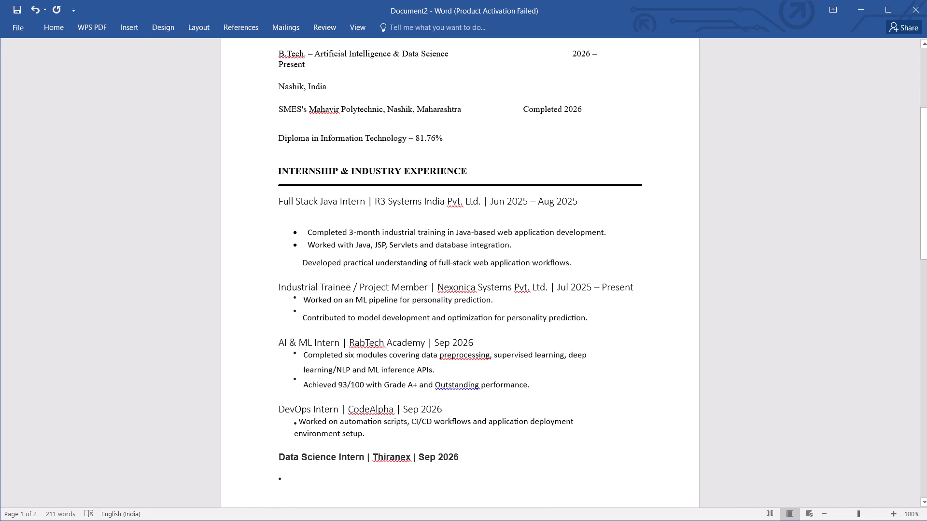
pyautogui.click(49, 37)
pyautogui.click(49, 30)
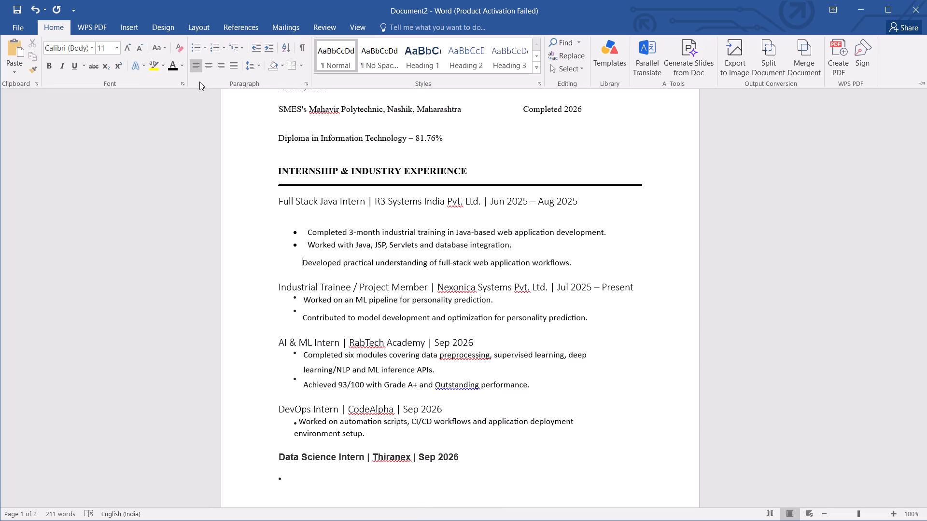
pyautogui.click(197, 43)
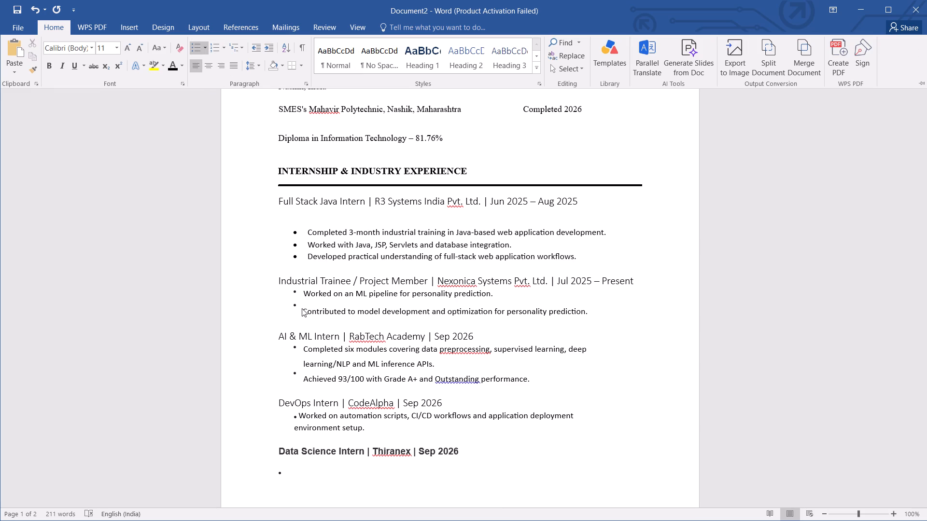
# Delete the bullet graphic beside the Industrial Trainee / Project Member points and apply standard round bullets to both points.
pyautogui.click(299, 293)
pyautogui.click(294, 291)
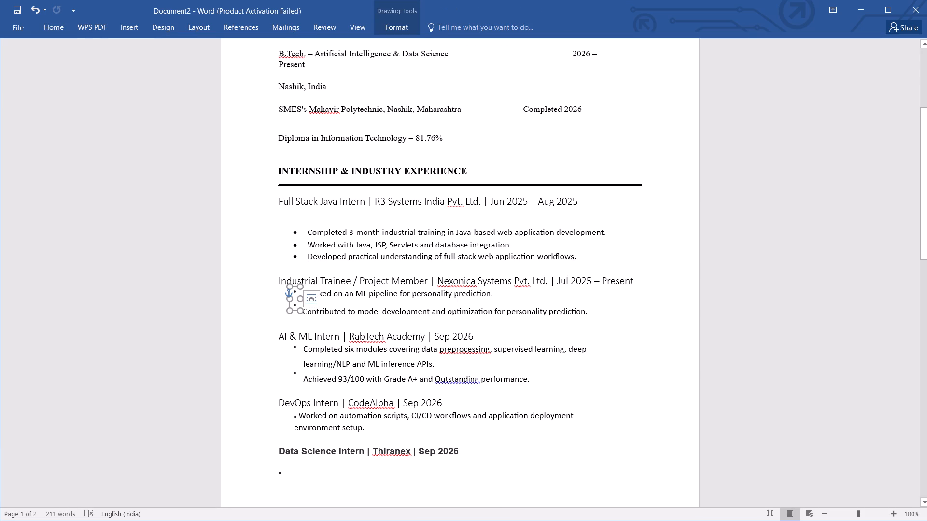
pyautogui.press('BackSpace')
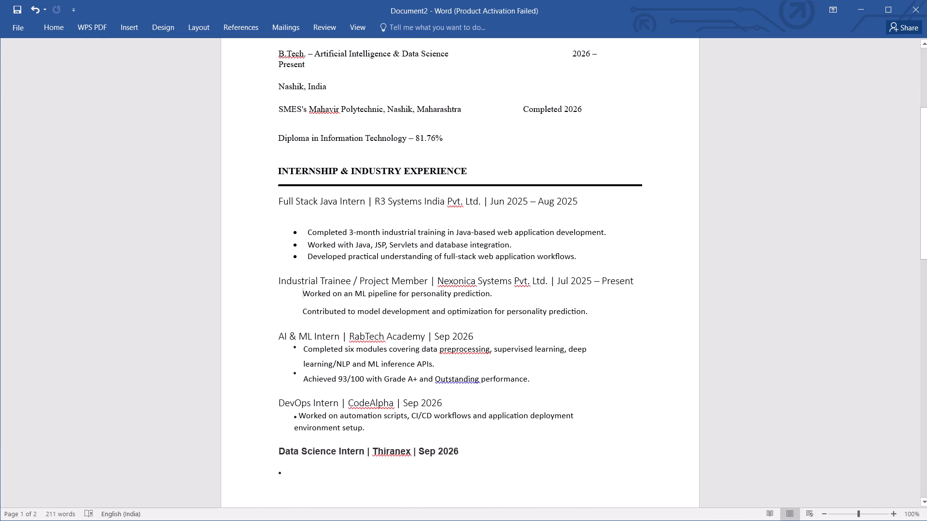
pyautogui.click(46, 28)
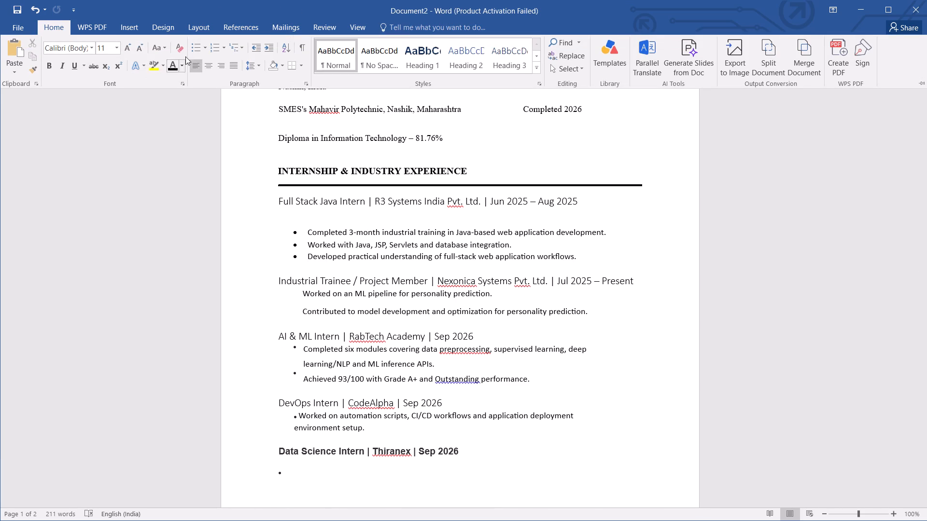
pyautogui.click(190, 54)
pyautogui.click(305, 311)
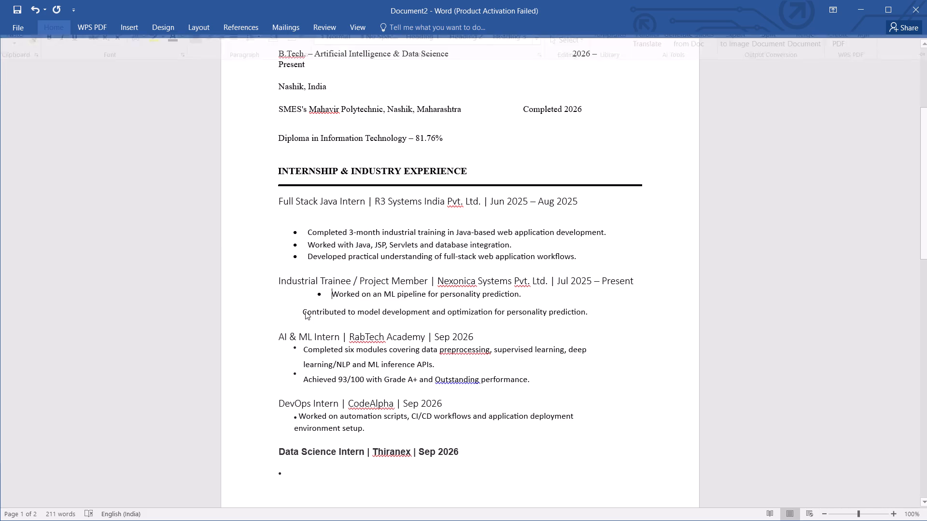
pyautogui.click(301, 315)
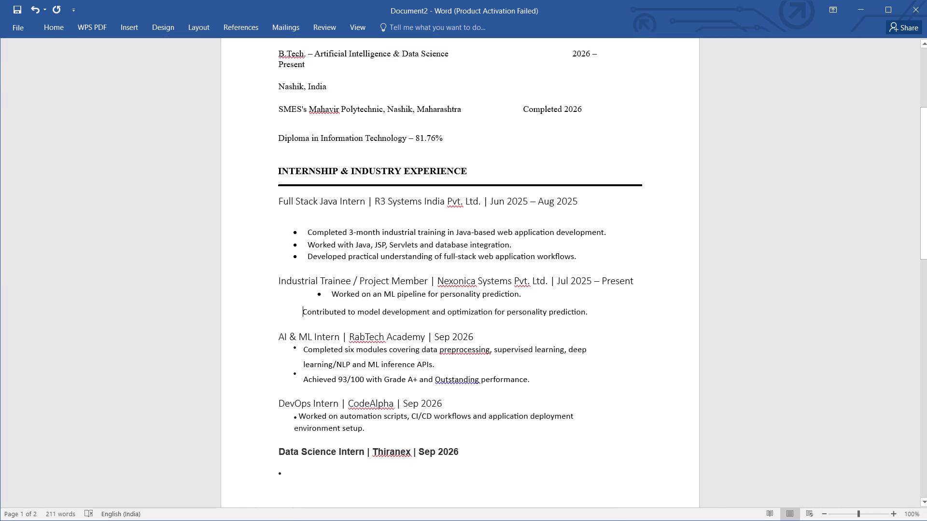
pyautogui.click(68, 30)
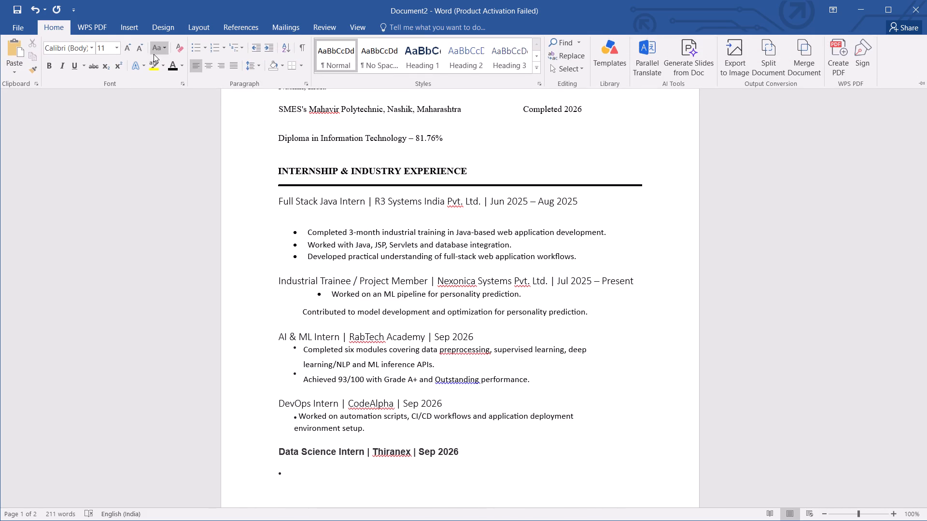
pyautogui.click(191, 47)
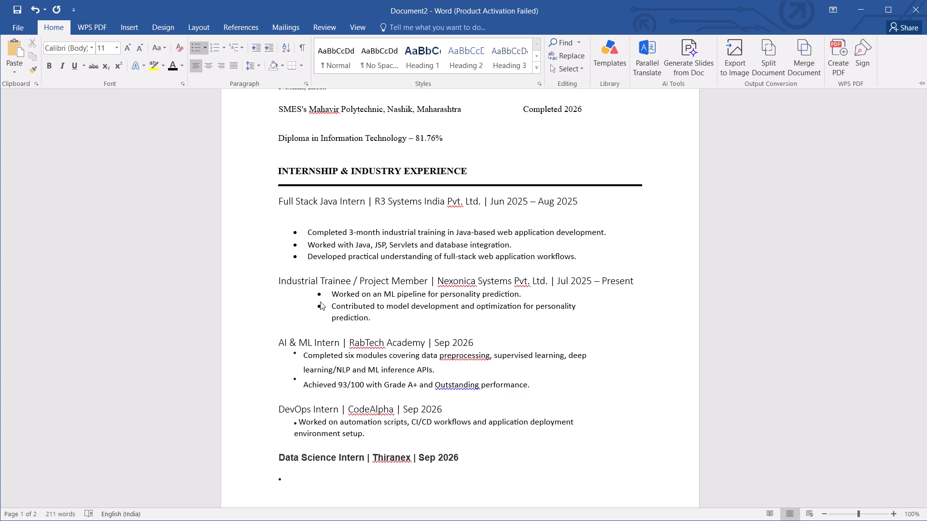
# Remove the bullets and indentation from both points under Industrial Trainee / Project Member so they start at the page margin.
pyautogui.press('BackSpace')
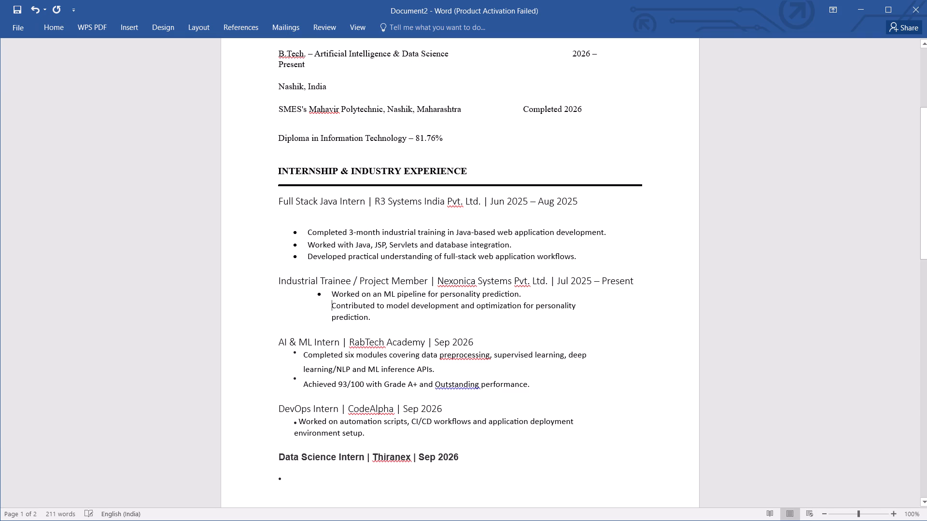
pyautogui.click(322, 298)
pyautogui.press('BackSpace')
pyautogui.press('BackSpace')
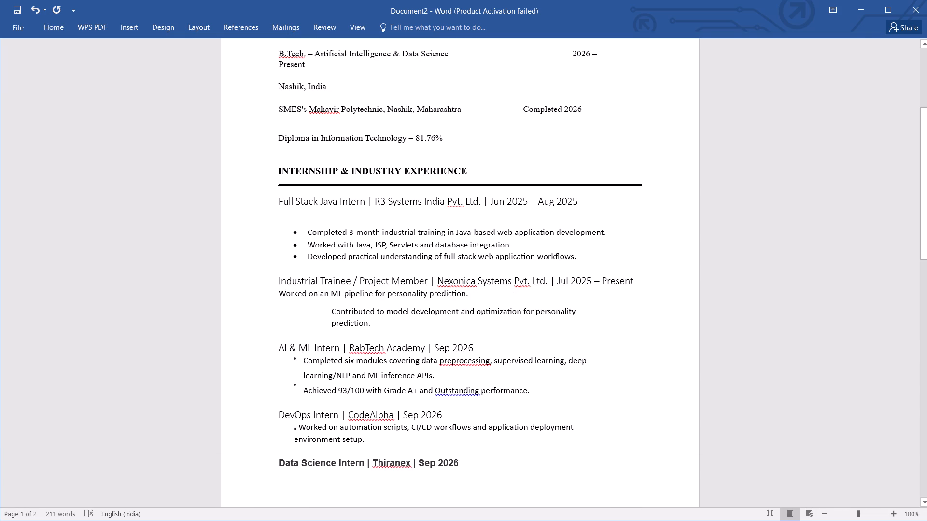
pyautogui.click(333, 313)
pyautogui.press('BackSpace')
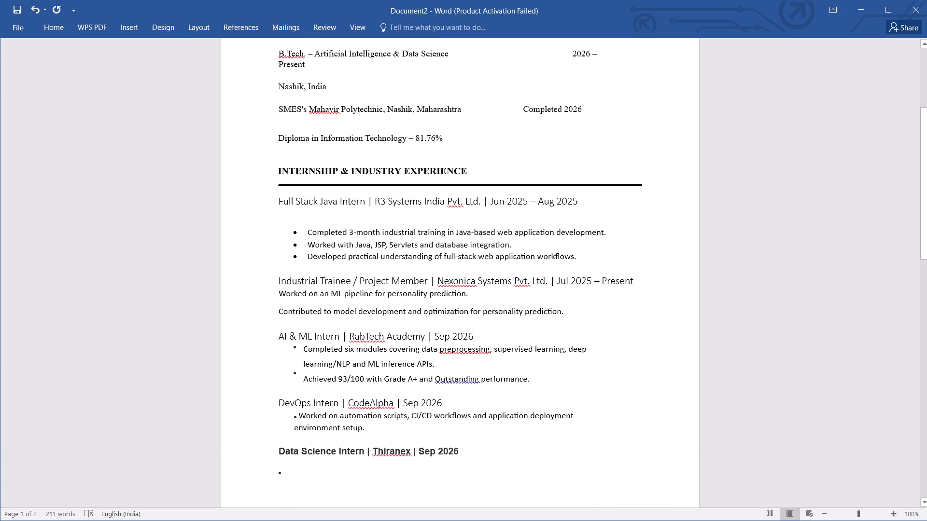
# Apply standard round bullets to the "Worked on an ML pipeline" and "Contributed to model development" points, matching the Full Stack Java Intern list's indentation.
pyautogui.click(281, 293)
pyautogui.click(66, 27)
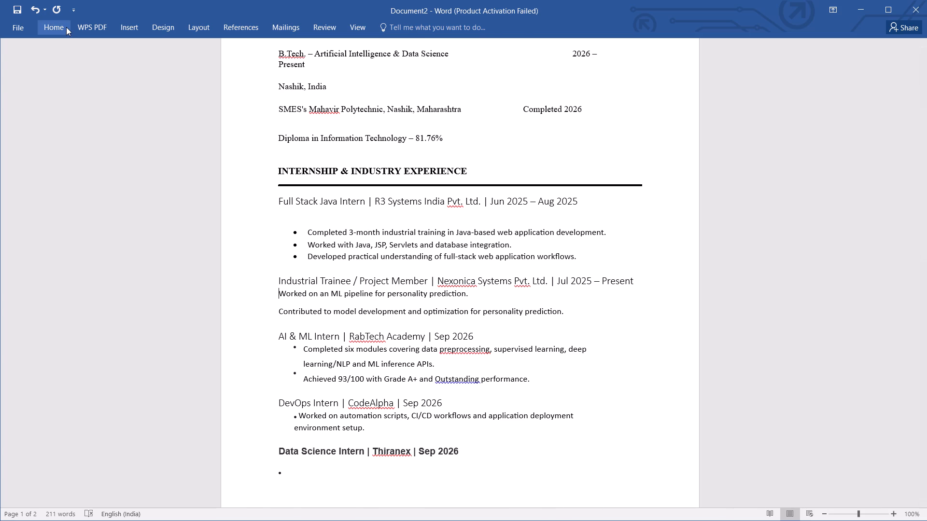
pyautogui.click(198, 41)
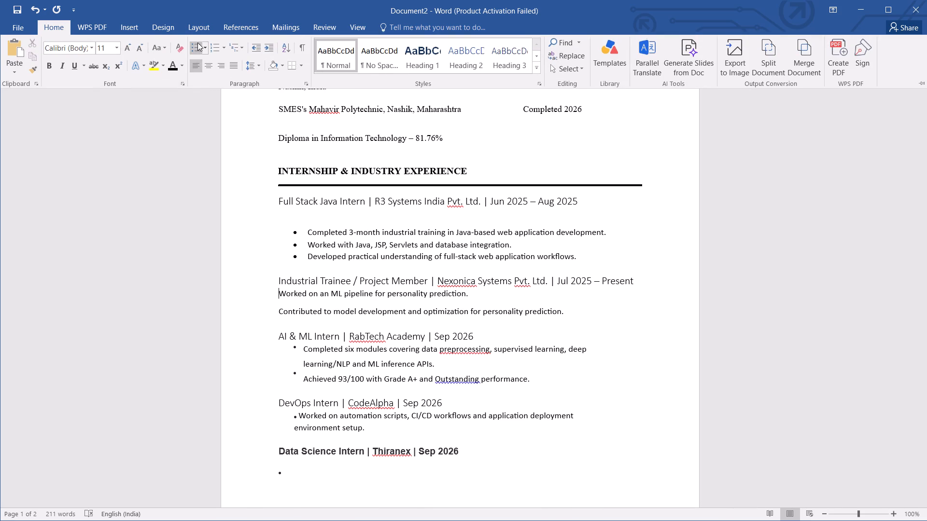
pyautogui.click(197, 42)
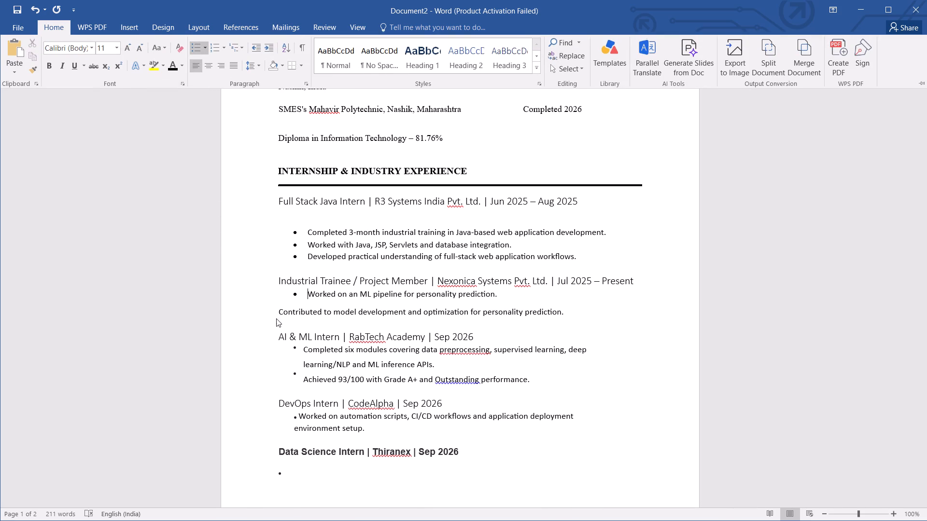
pyautogui.click(278, 312)
pyautogui.click(278, 312)
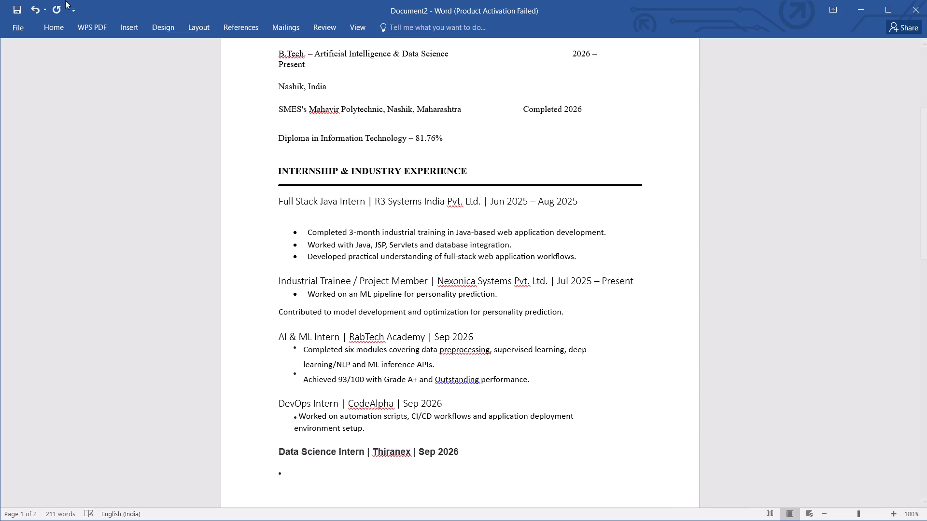
pyautogui.click(60, 23)
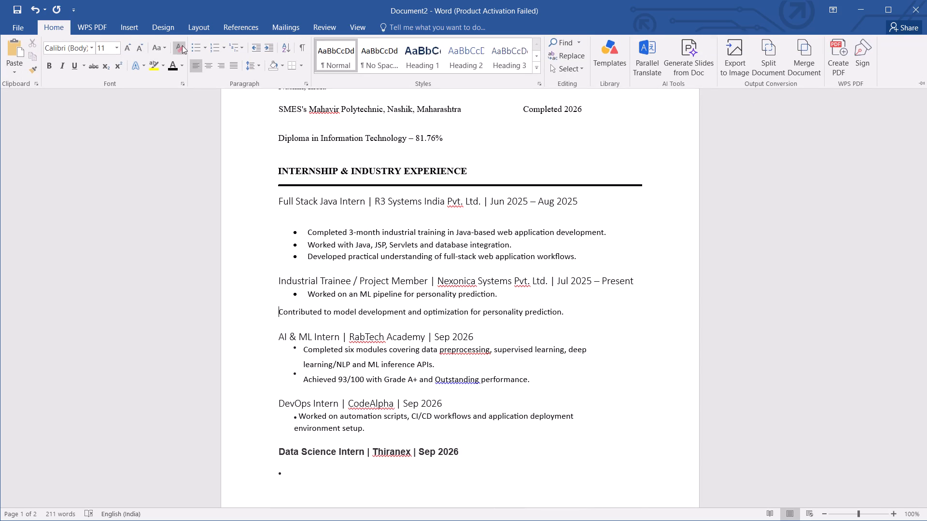
pyautogui.click(193, 45)
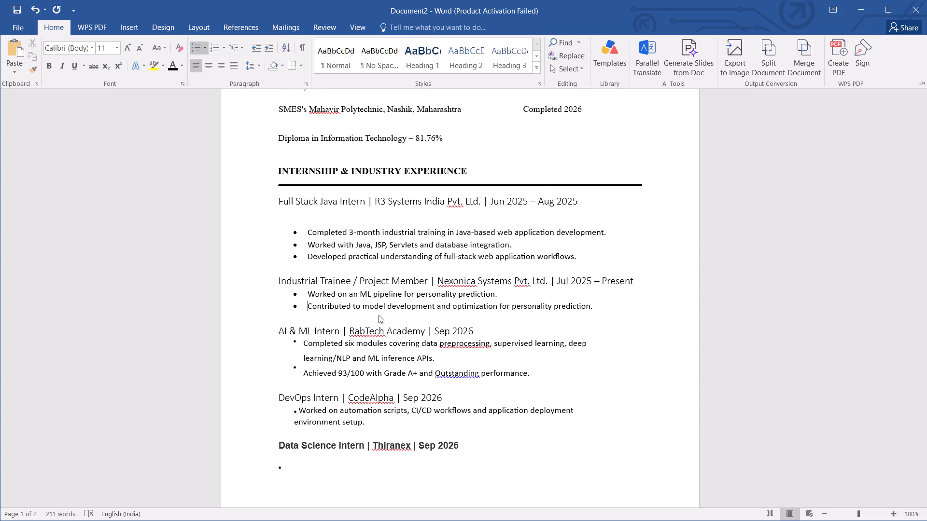
# Delete the empty line between the Full Stack Java Intern heading and its first bulleted point.
pyautogui.click(465, 213)
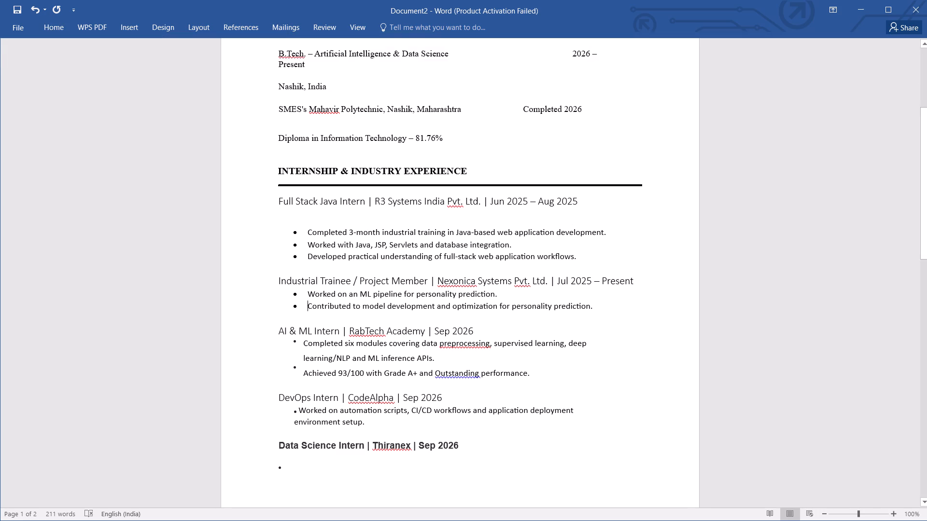
pyautogui.click(452, 229)
pyautogui.click(449, 218)
pyautogui.press('BackSpace')
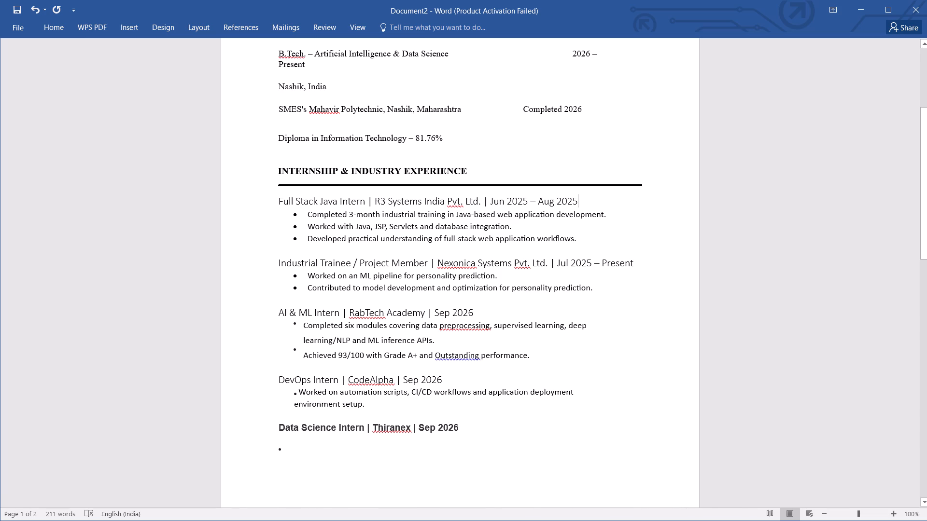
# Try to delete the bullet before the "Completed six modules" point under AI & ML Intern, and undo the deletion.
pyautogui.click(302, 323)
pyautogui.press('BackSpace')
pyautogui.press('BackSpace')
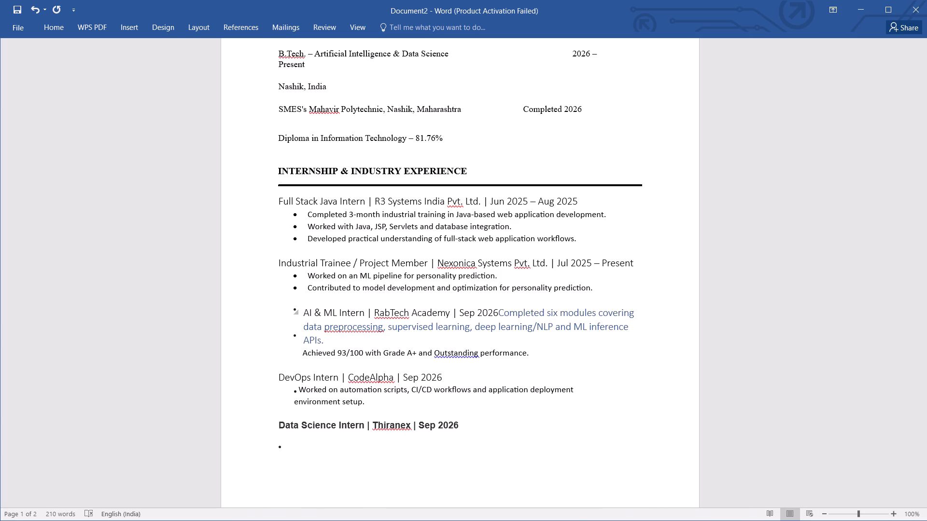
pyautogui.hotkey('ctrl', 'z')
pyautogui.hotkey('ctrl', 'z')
# Delete the bullet graphic beside the AI & ML Intern points and give both points standard round bullets, aligned with the lists above.
pyautogui.click(294, 325)
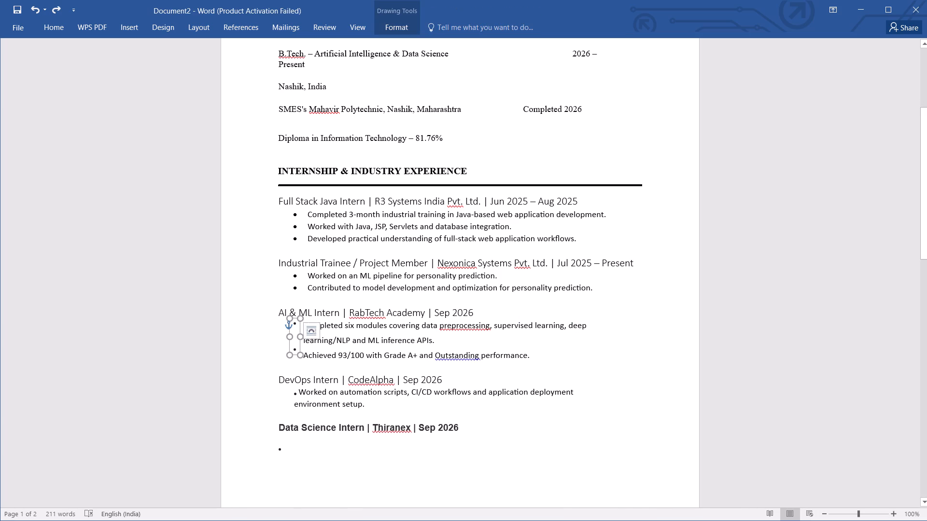
pyautogui.press('BackSpace')
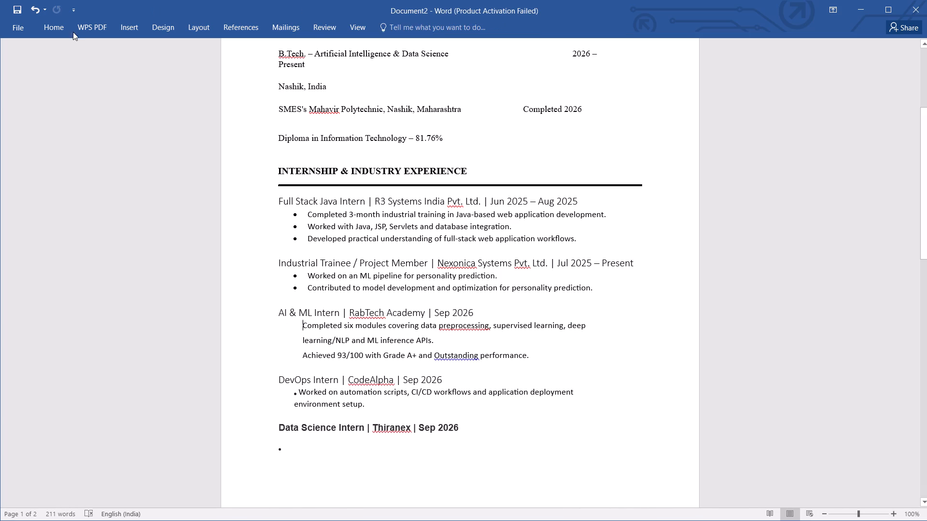
pyautogui.click(59, 24)
pyautogui.click(198, 54)
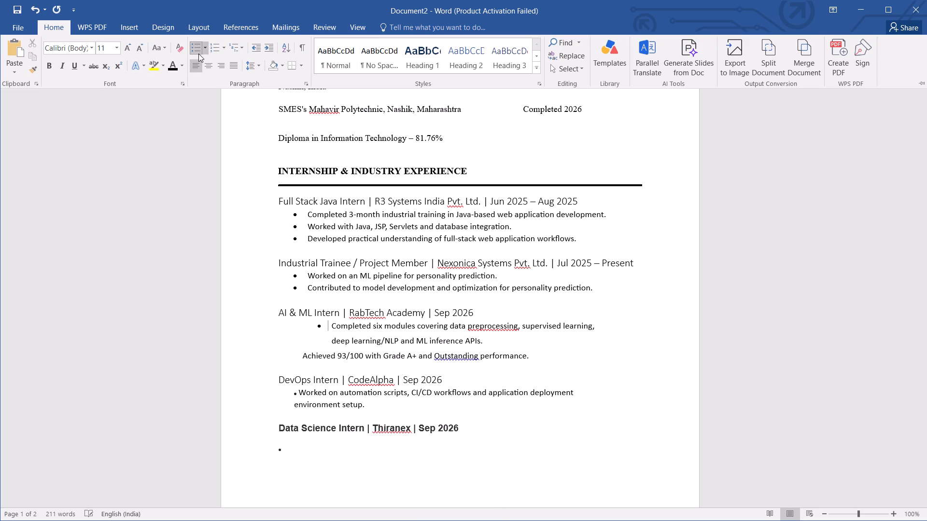
pyautogui.press('BackSpace')
pyautogui.press('BackSpace')
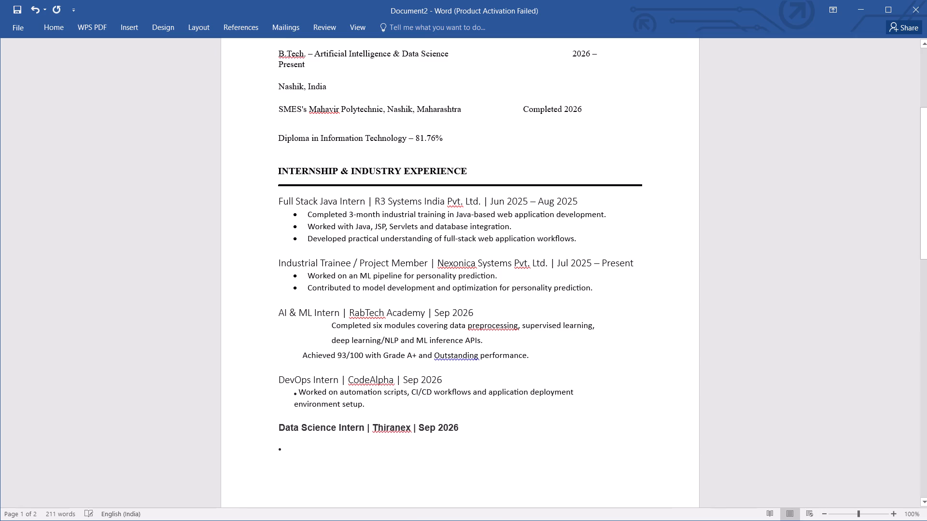
pyautogui.click(62, 23)
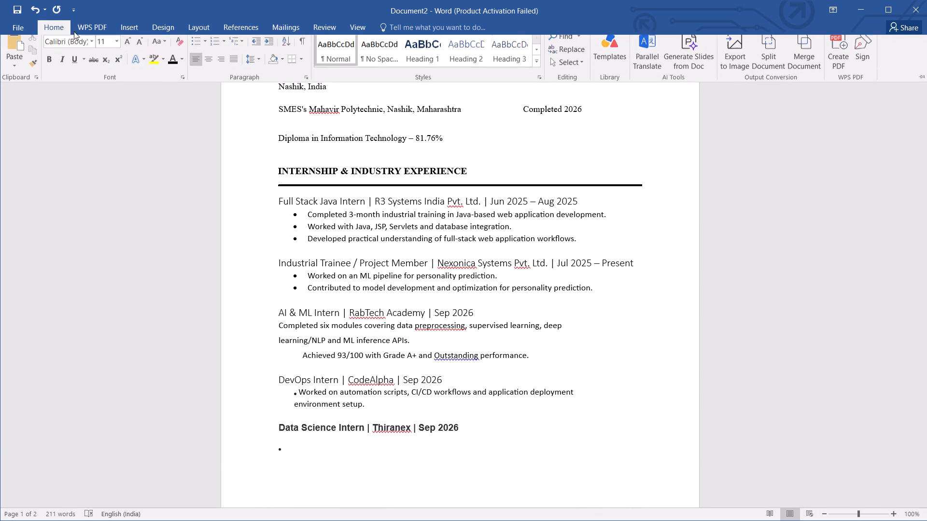
pyautogui.click(196, 53)
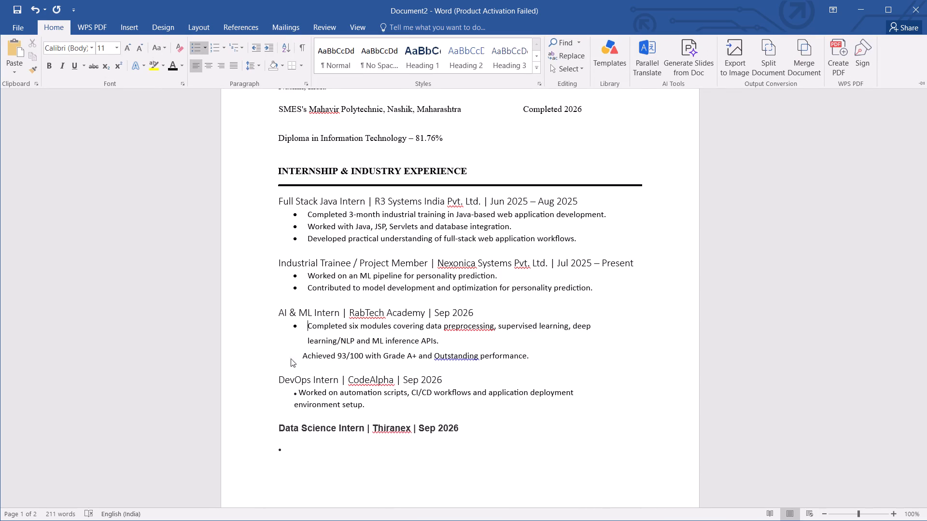
pyautogui.click(301, 355)
pyautogui.click(301, 355)
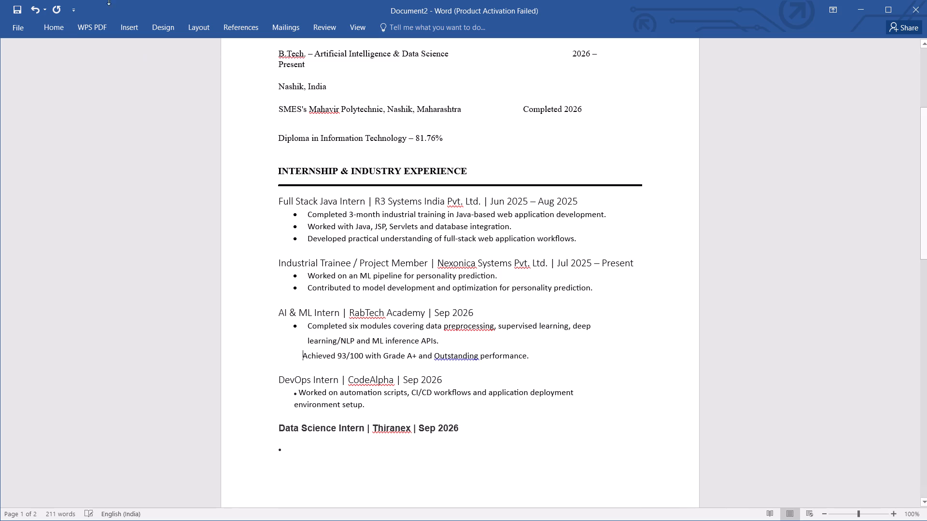
pyautogui.click(47, 31)
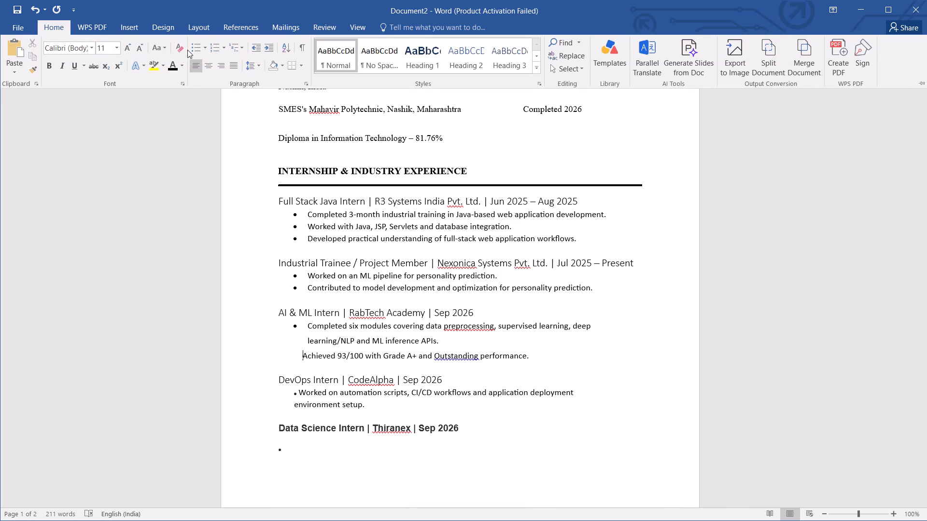
pyautogui.click(190, 48)
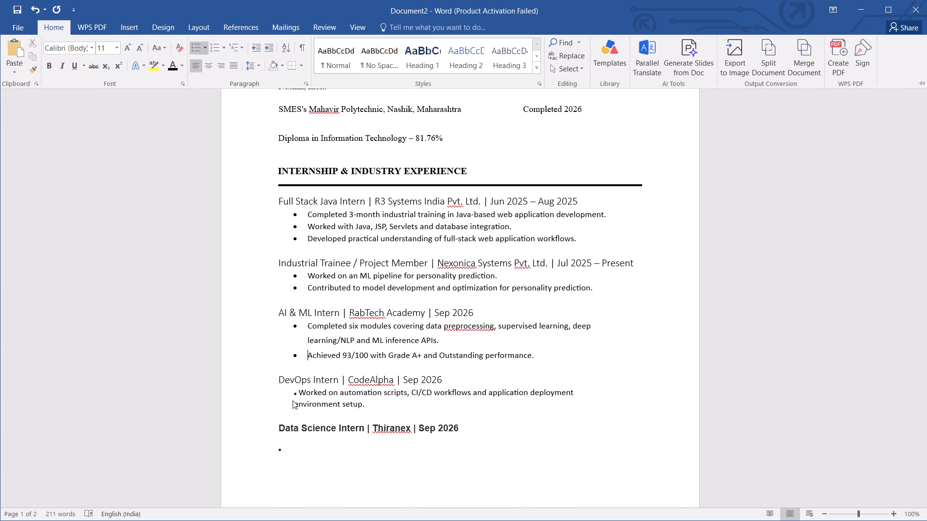
# Replace the bullet graphic beside the DevOps Intern "Worked on automation scripts" point with a standard round bullet, clearing its old indent.
pyautogui.click(297, 393)
pyautogui.click(295, 395)
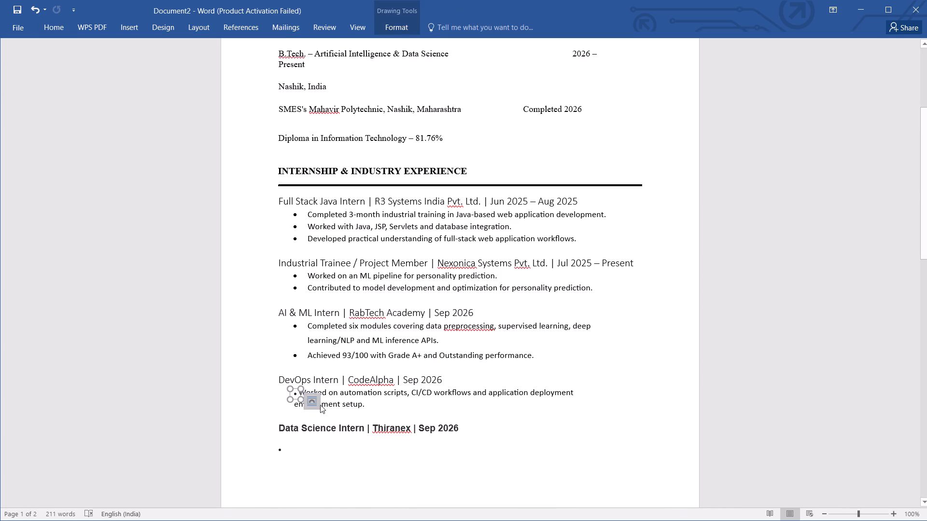
pyautogui.press('BackSpace')
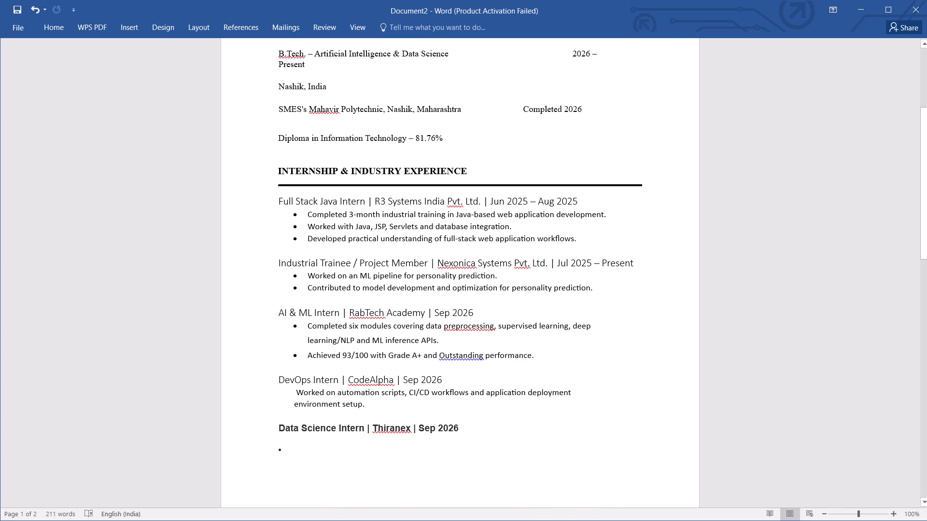
pyautogui.press('BackSpace')
pyautogui.click(52, 29)
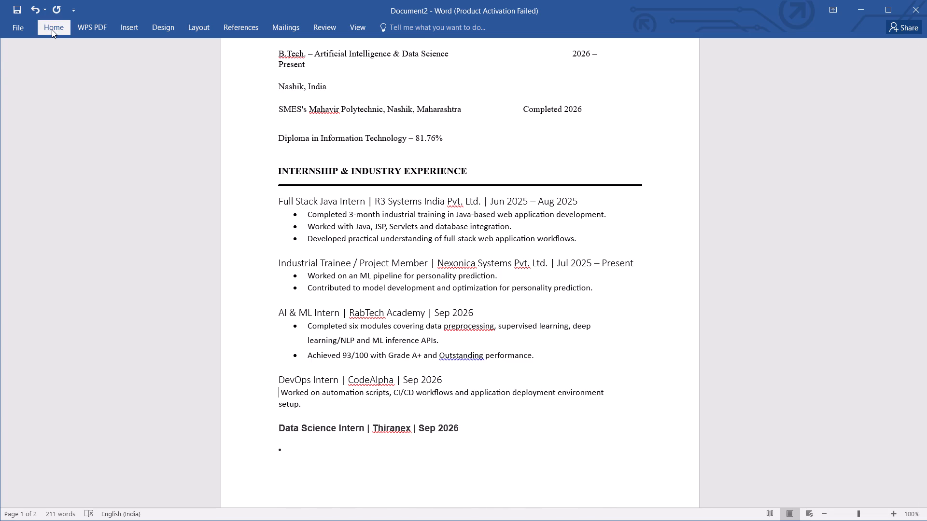
pyautogui.click(198, 53)
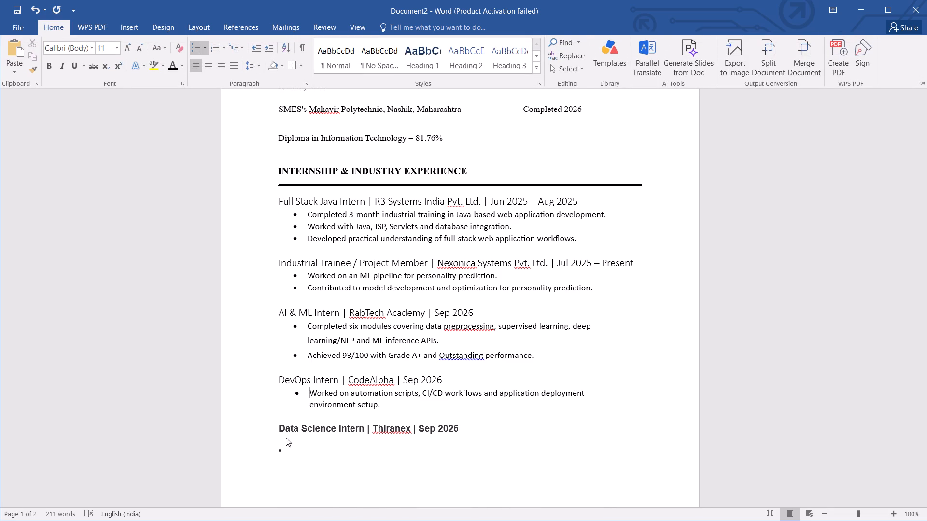
# Delete the stray bullet graphic beneath the Data Science Intern heading.
pyautogui.click(276, 452)
pyautogui.click(280, 451)
pyautogui.press('BackSpace')
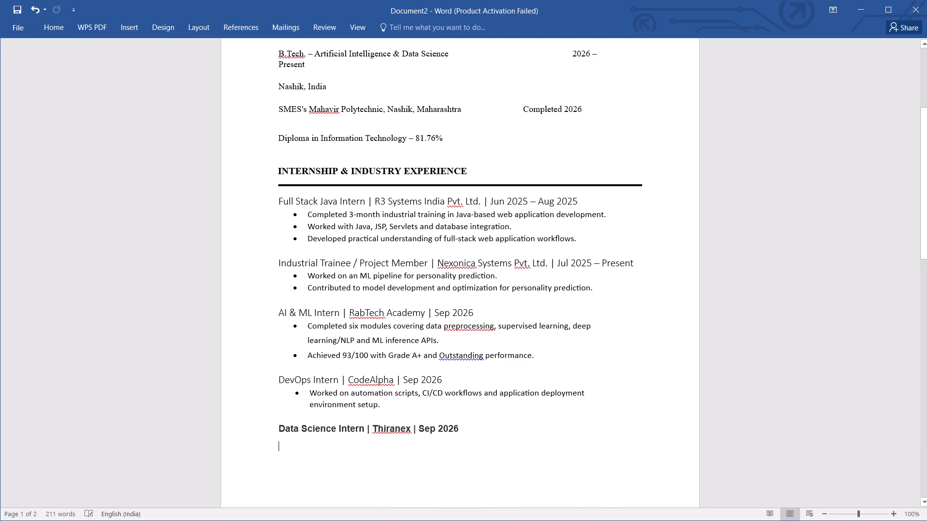
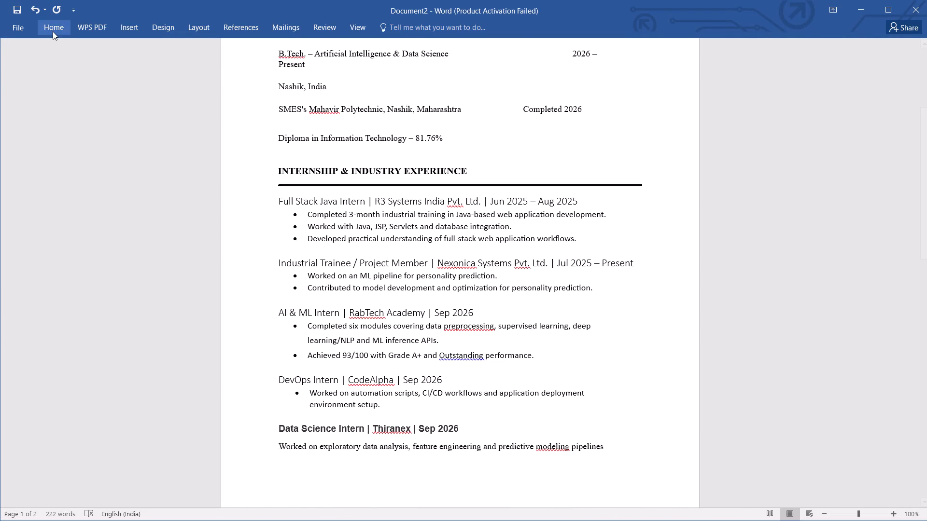
# Give the "Worked on exploratory data analysis" point under Data Science Intern a standard round bullet.
pyautogui.click(53, 31)
pyautogui.click(191, 51)
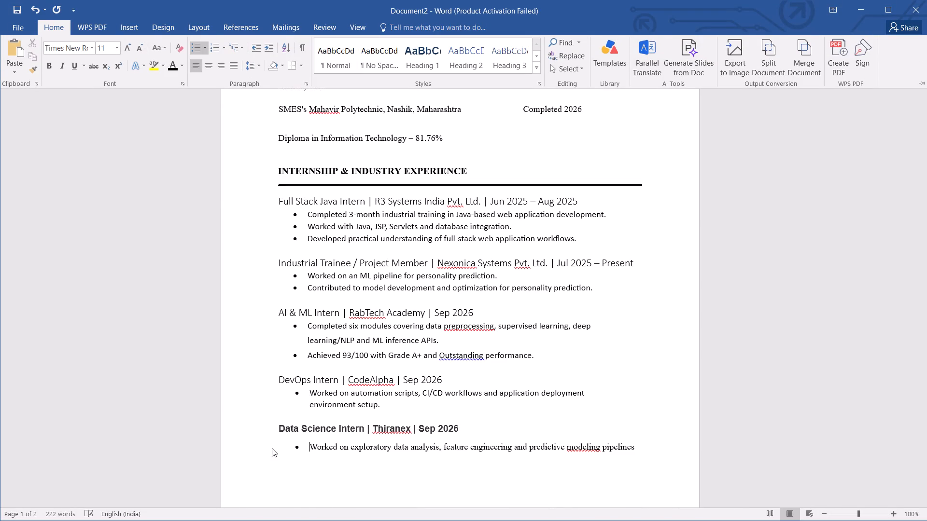
# Switch between the resume template image and Document2 to compare the layout and line spacing of the Education section.
pyautogui.scroll(5, 330, 305)
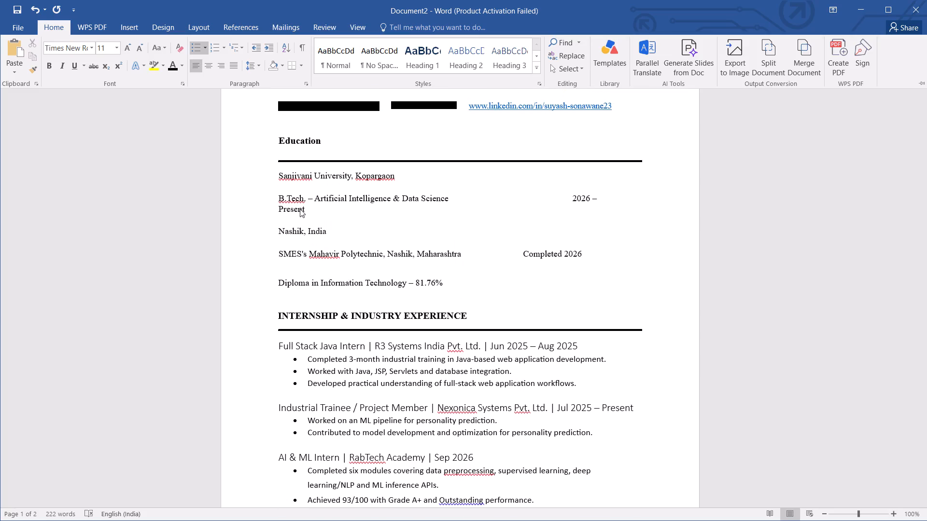
pyautogui.hotkey('alt', 'Tab')
pyautogui.keyDown('alt'); pyautogui.click(556, 214); pyautogui.keyUp('alt')
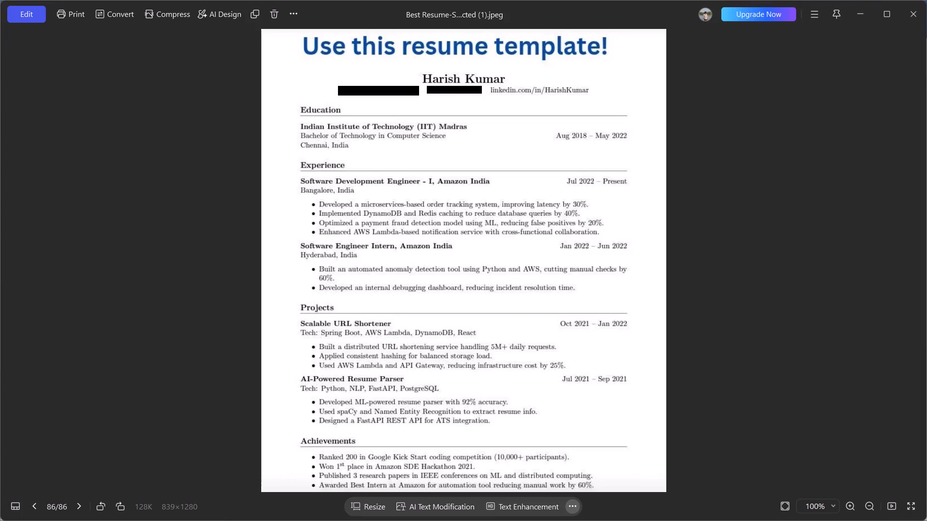
pyautogui.hotkey('alt', 'Tab')
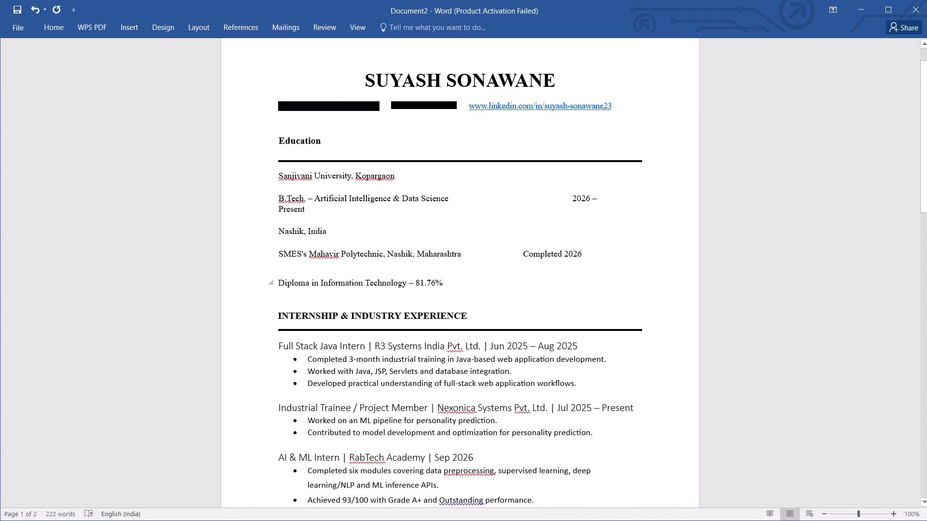
pyautogui.hotkey('alt', 'Tab')
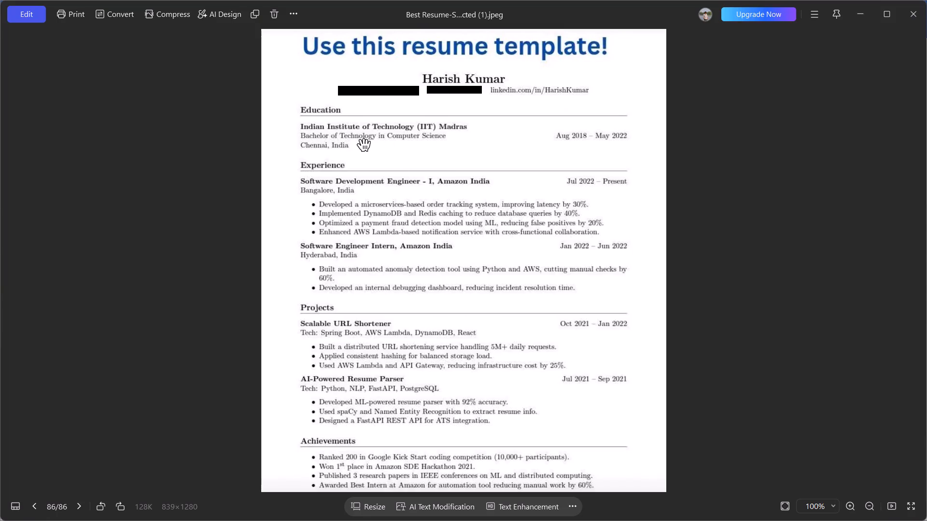
pyautogui.hotkey('alt', 'Tab')
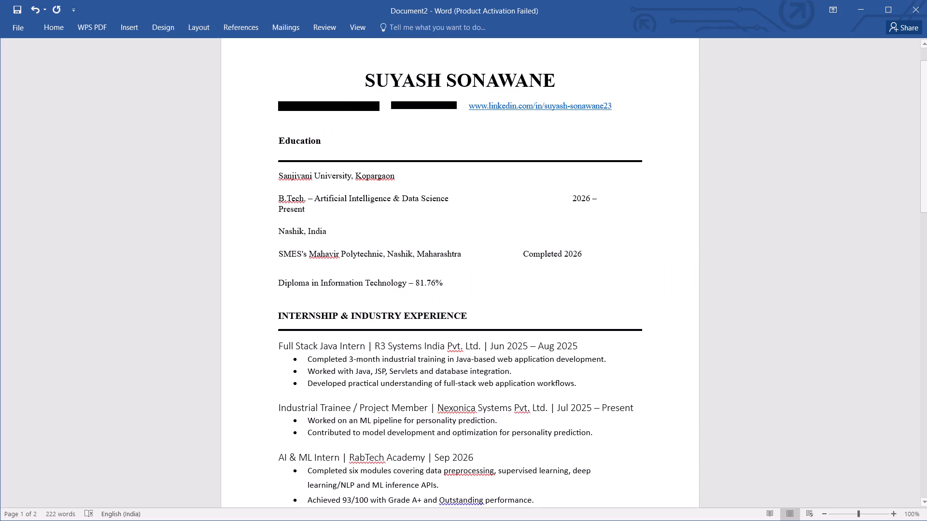
pyautogui.hotkey('alt', 'Tab')
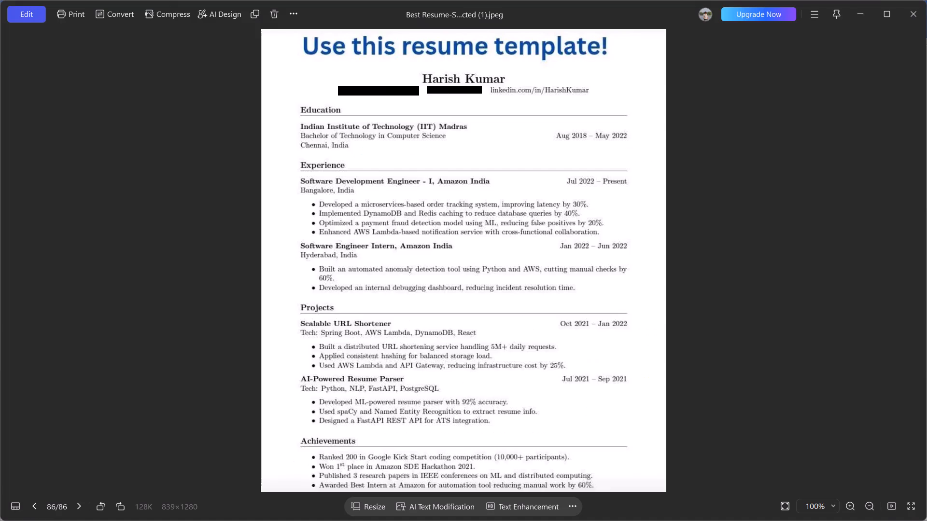
pyautogui.hotkey('alt', 'Tab')
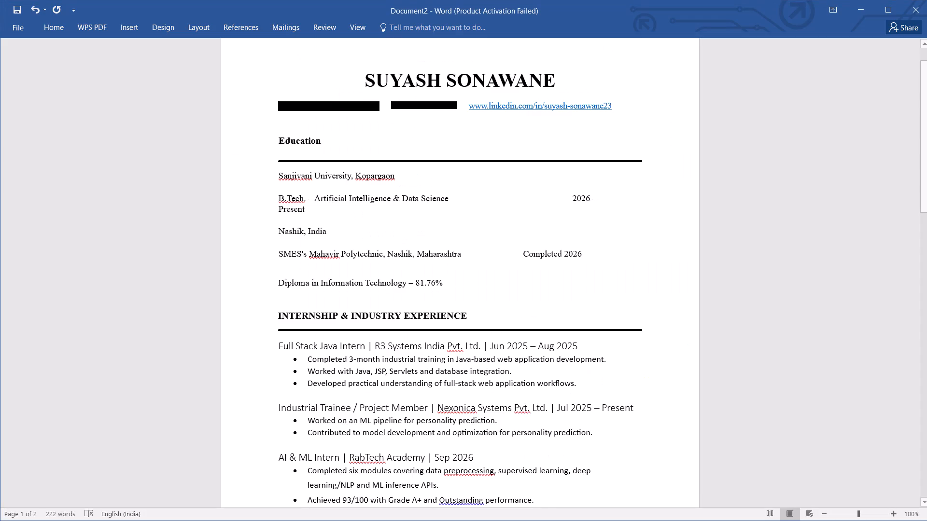
# Set the paragraph spacing after the "Sanjivani University, Kopargaon" line to 0 pt.
pyautogui.click(367, 191)
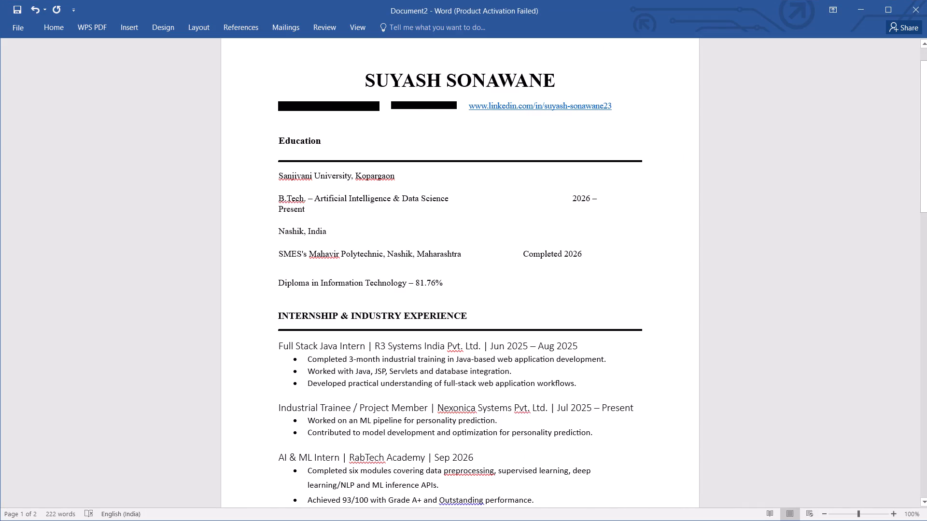
pyautogui.click(409, 182)
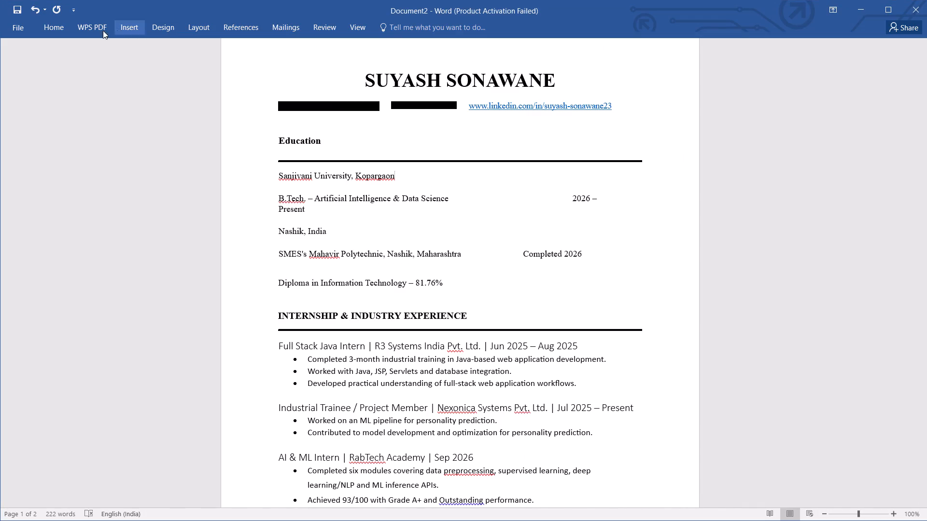
pyautogui.click(66, 26)
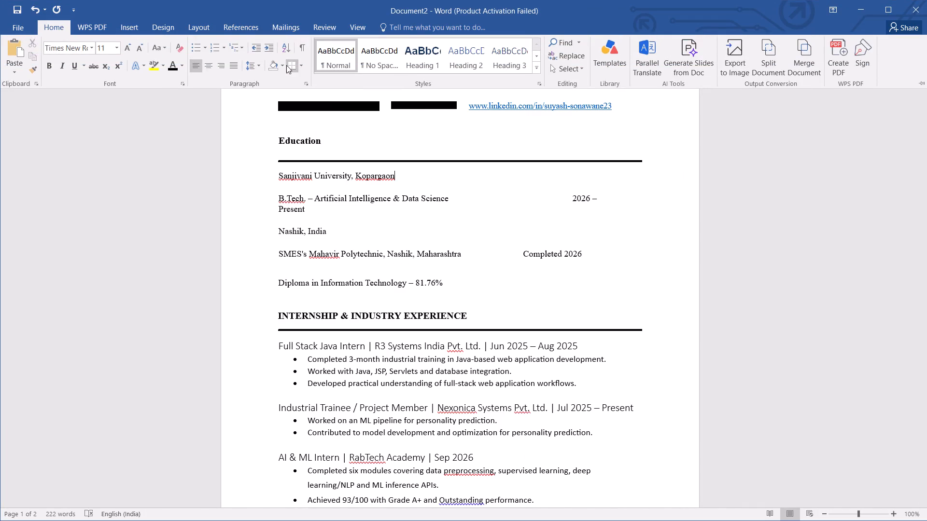
pyautogui.click(258, 68)
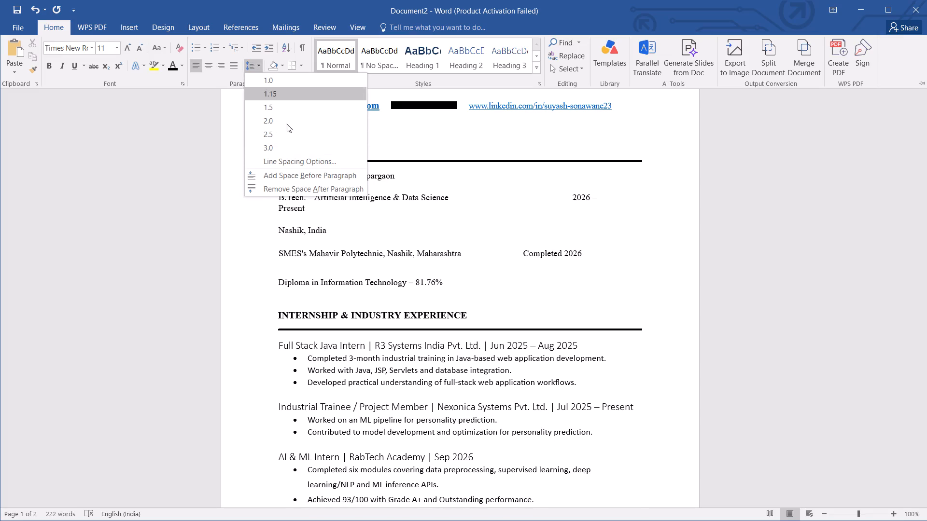
pyautogui.click(293, 165)
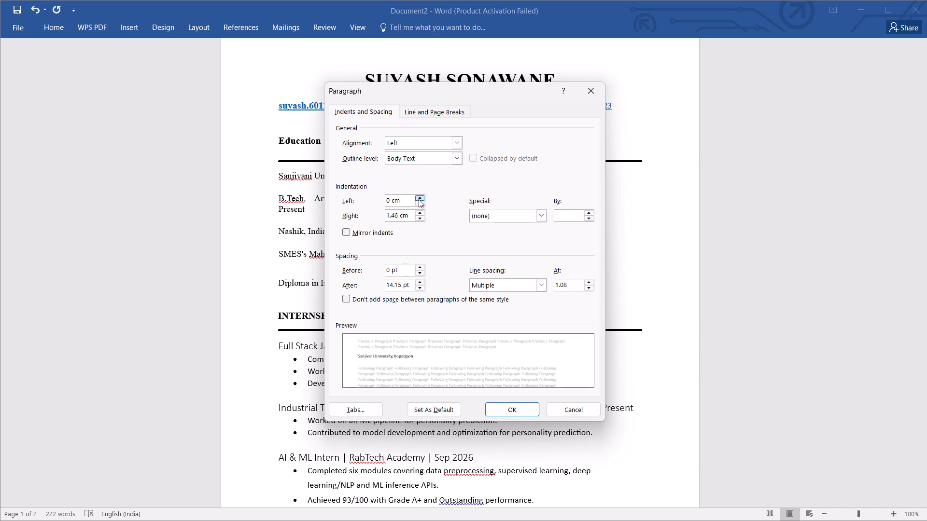
pyautogui.tripleClick(416, 282)
pyautogui.doubleClick(416, 282)
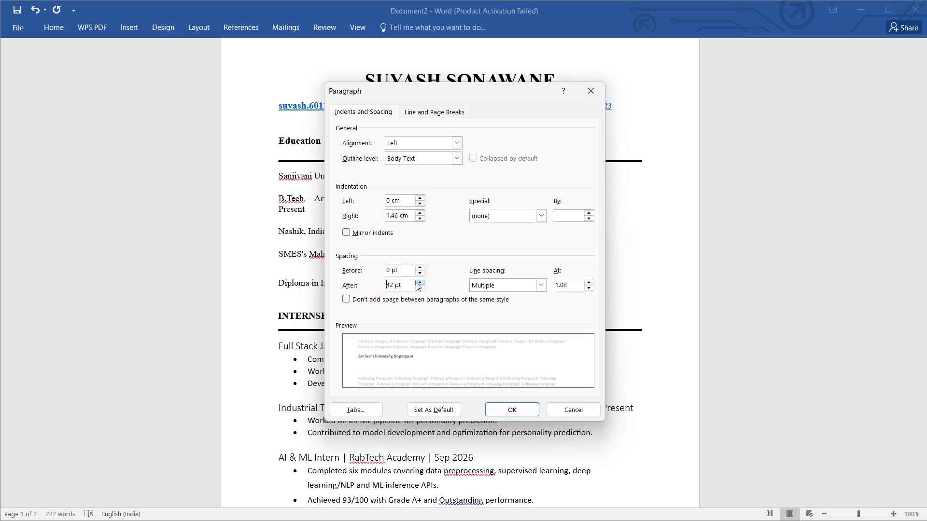
pyautogui.tripleClick(422, 289)
pyautogui.tripleClick(422, 289)
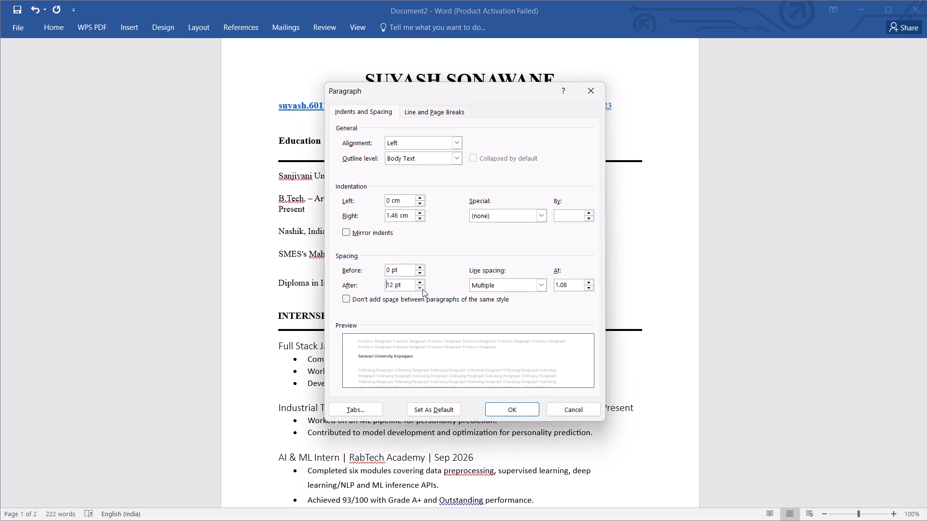
pyautogui.doubleClick(422, 289)
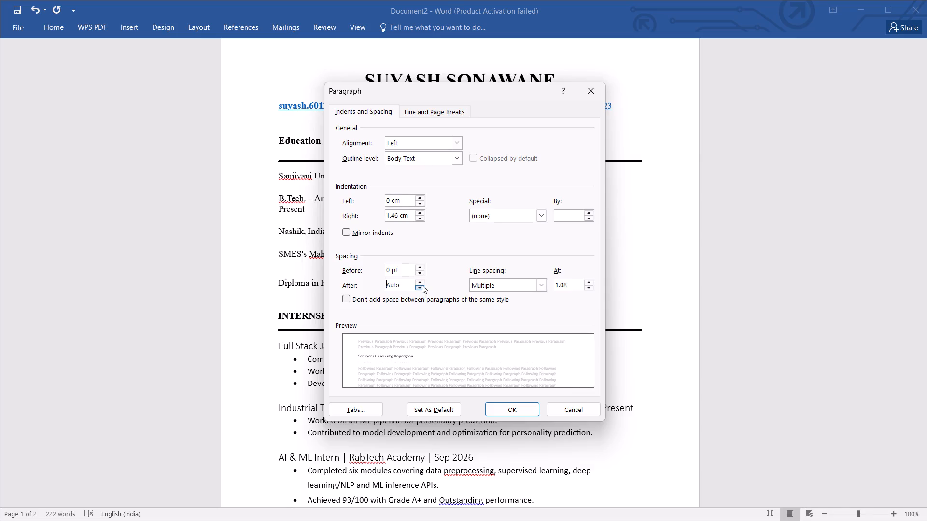
pyautogui.click(421, 284)
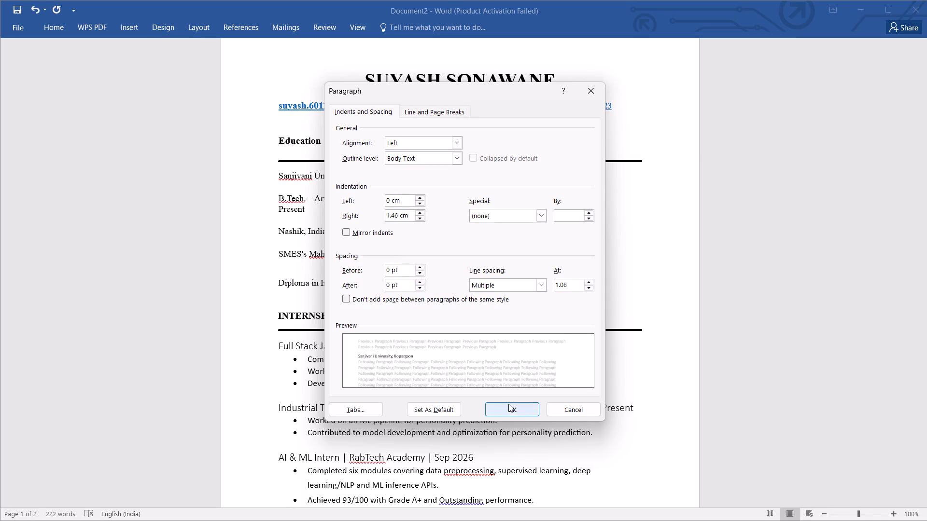
pyautogui.click(510, 412)
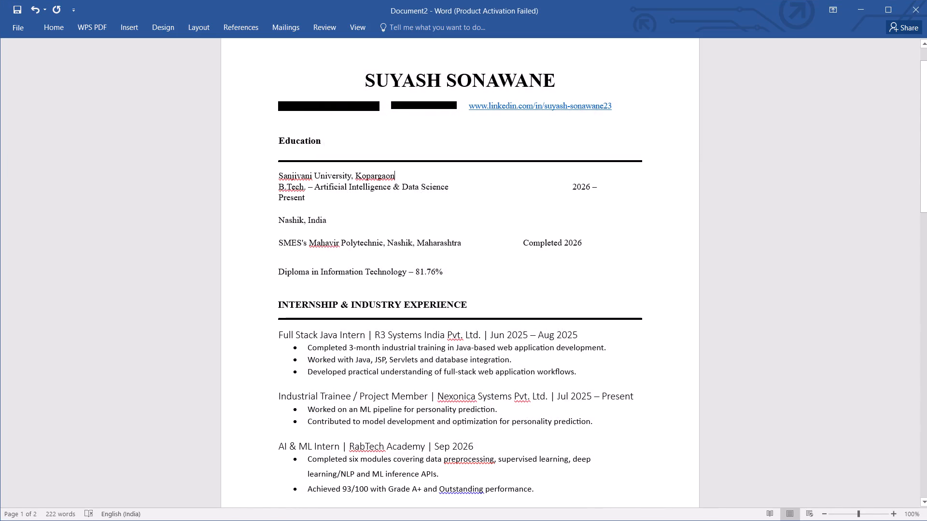
# Set the paragraph spacing after the "B.Tech. – Artificial Intelligence & Data Science" entry to 0 pt.
pyautogui.click(351, 208)
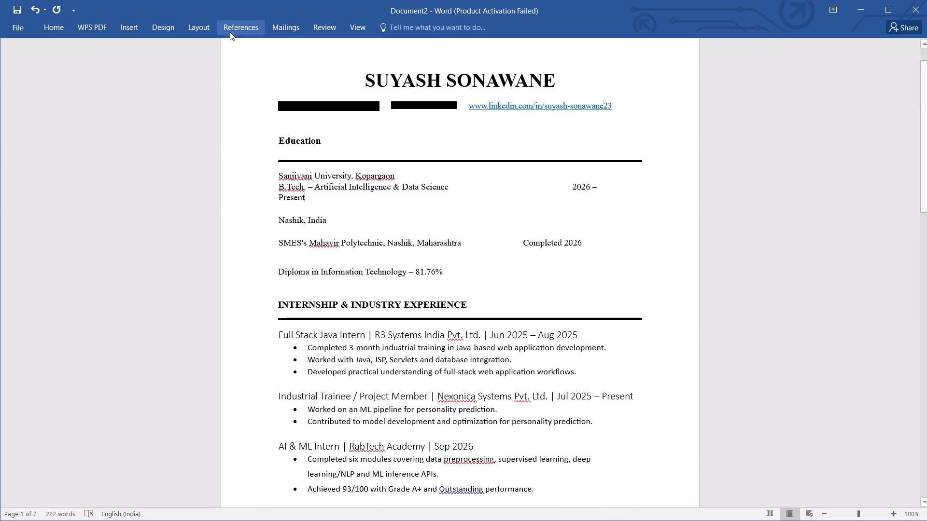
pyautogui.click(64, 27)
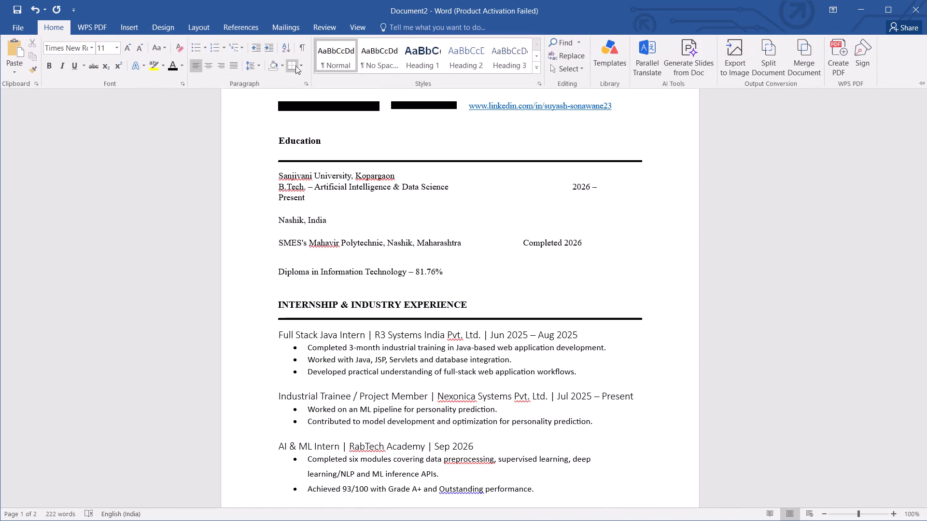
pyautogui.click(253, 70)
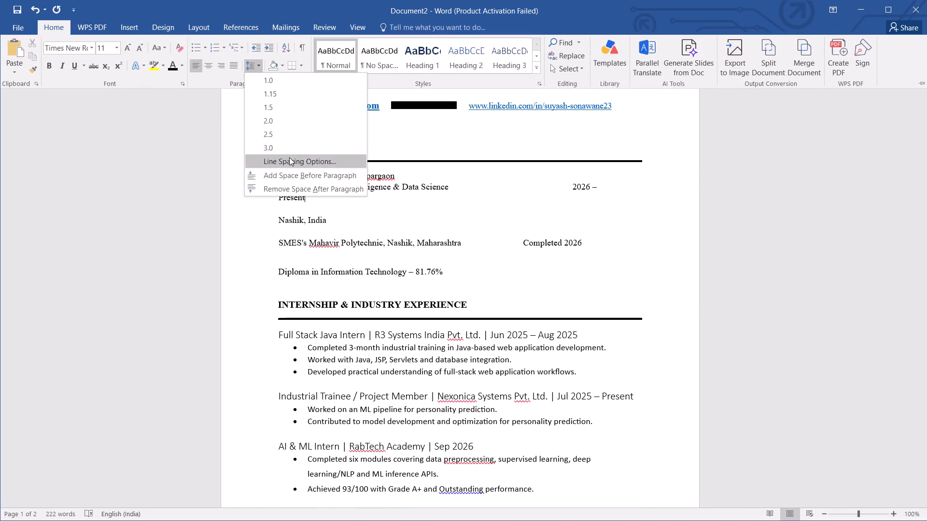
pyautogui.click(289, 158)
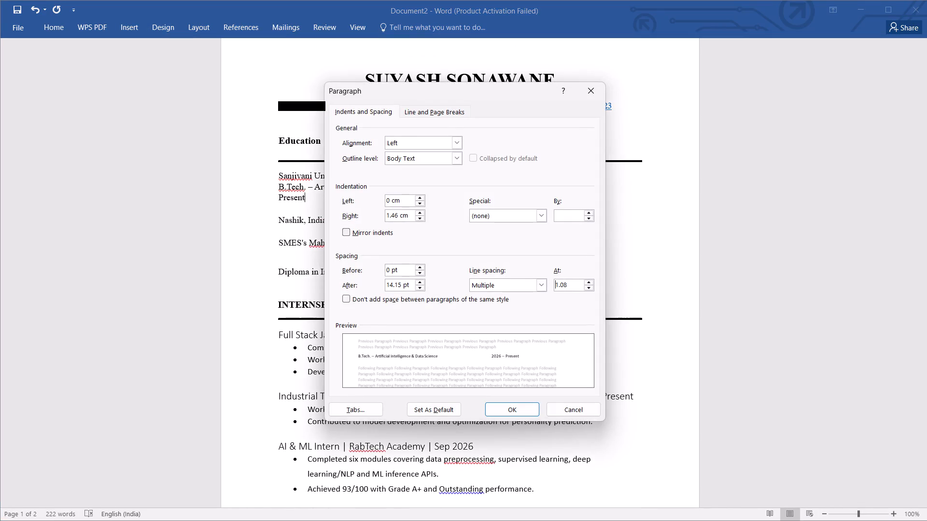
pyautogui.moveTo(410, 285); pyautogui.dragTo(361, 280)
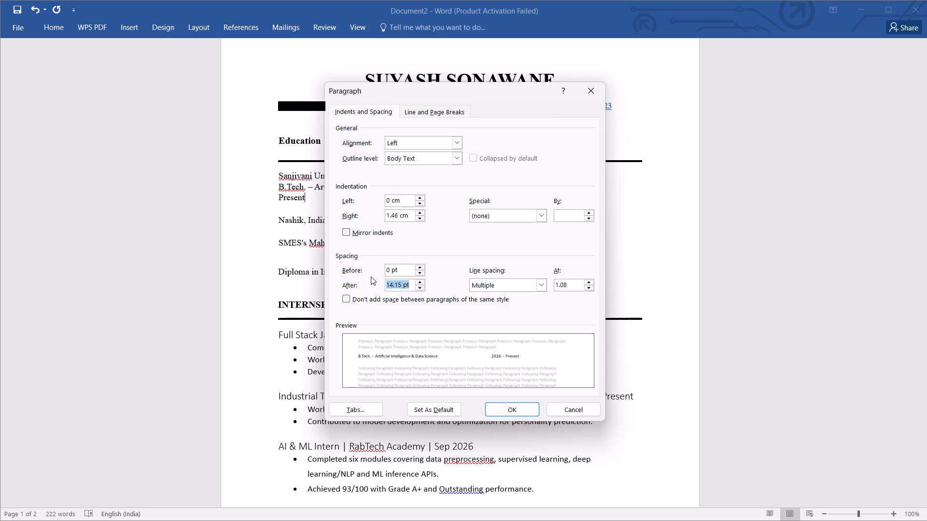
pyautogui.press('0')
pyautogui.press('Return')
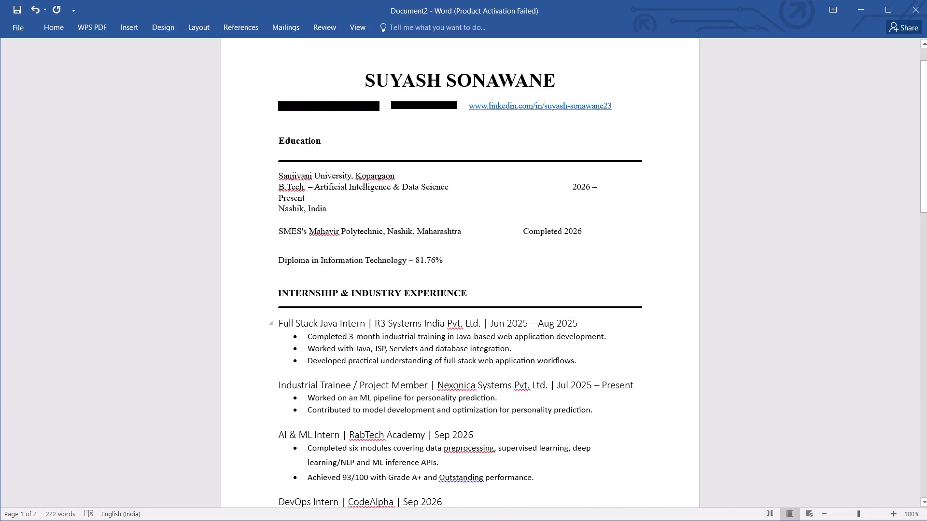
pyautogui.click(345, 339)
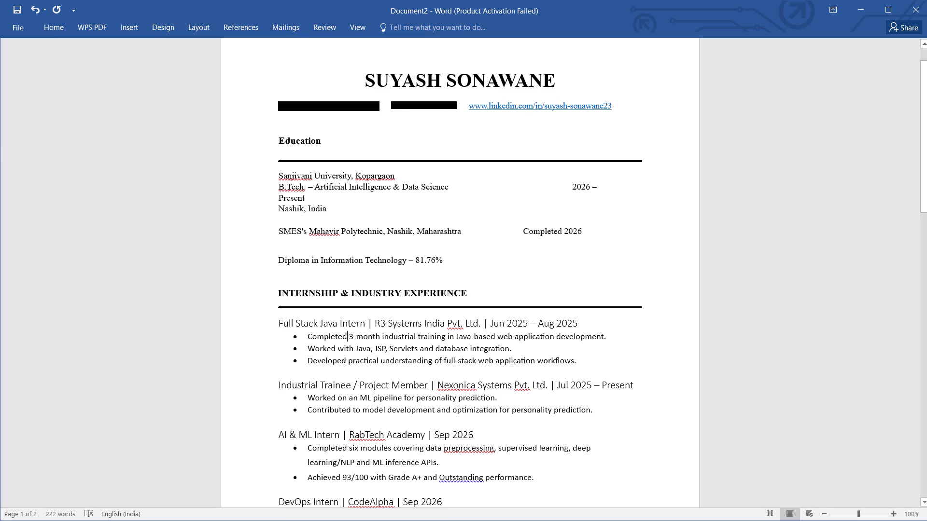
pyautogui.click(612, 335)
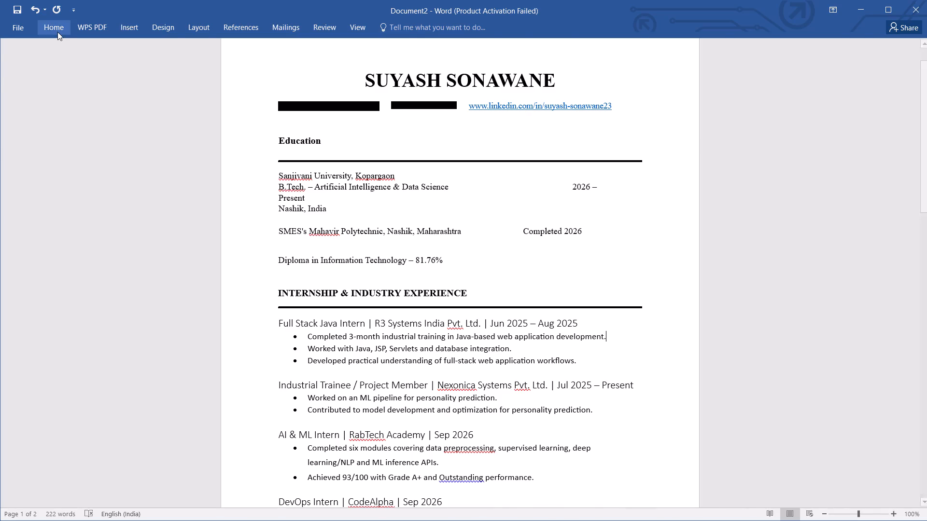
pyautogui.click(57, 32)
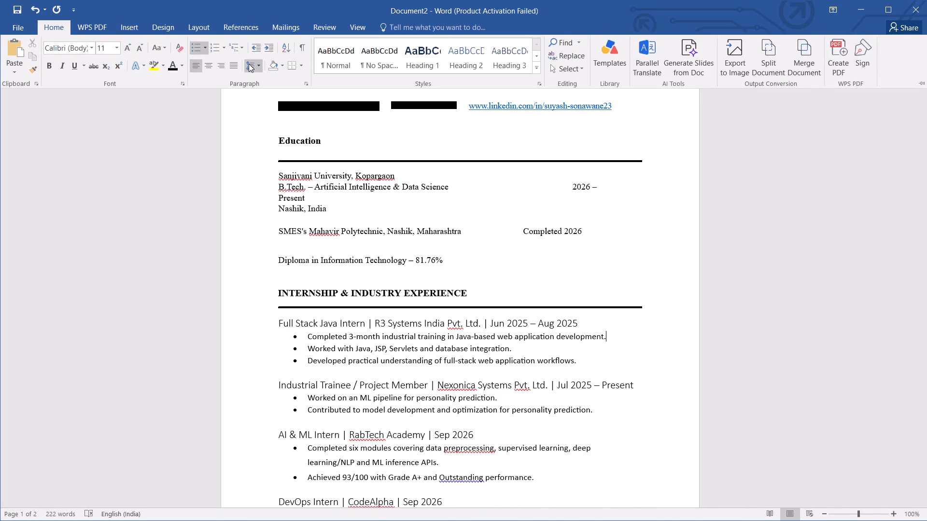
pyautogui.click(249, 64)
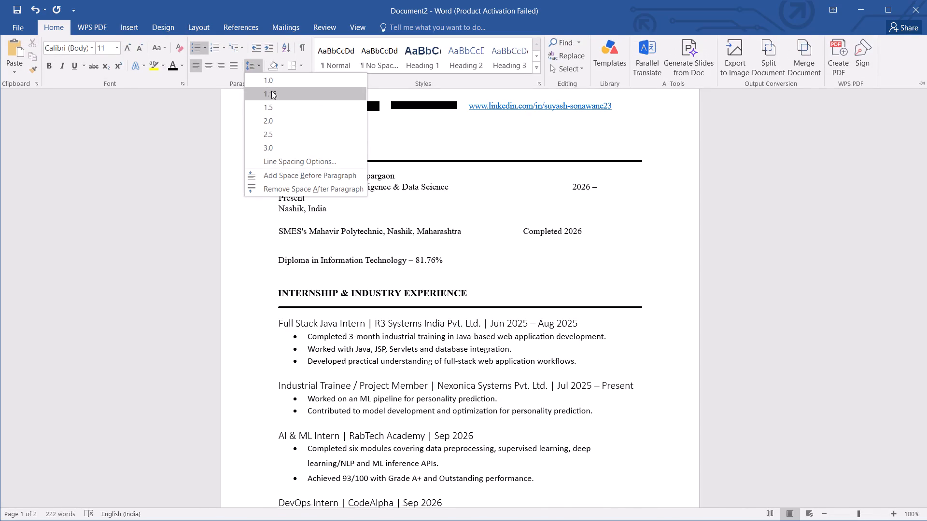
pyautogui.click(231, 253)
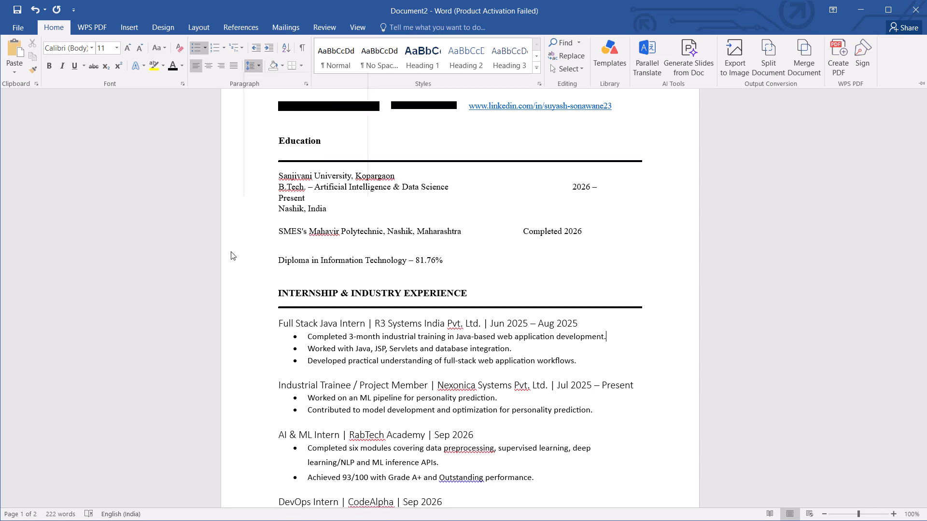
# Set the line spacing of the "Sanjivani University, Kopargaon" line to 1.0.
pyautogui.click(419, 177)
pyautogui.click(397, 180)
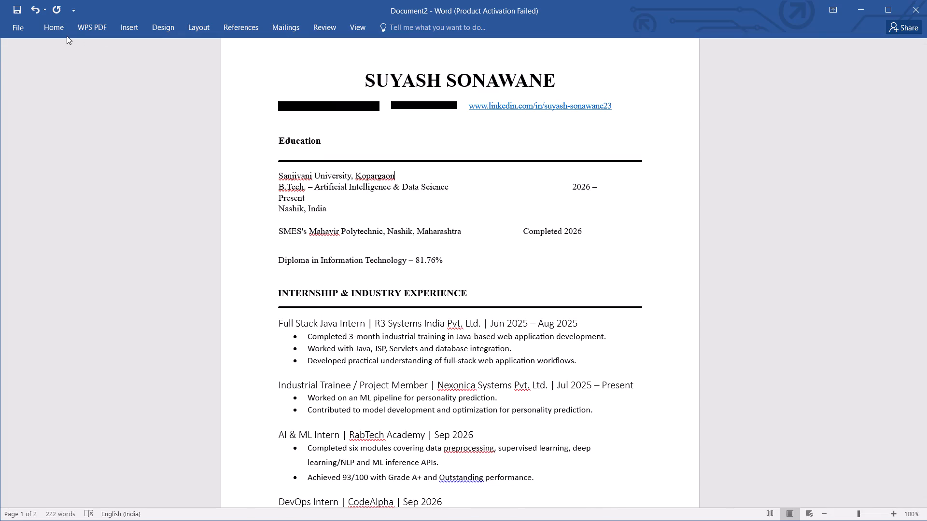
pyautogui.click(56, 27)
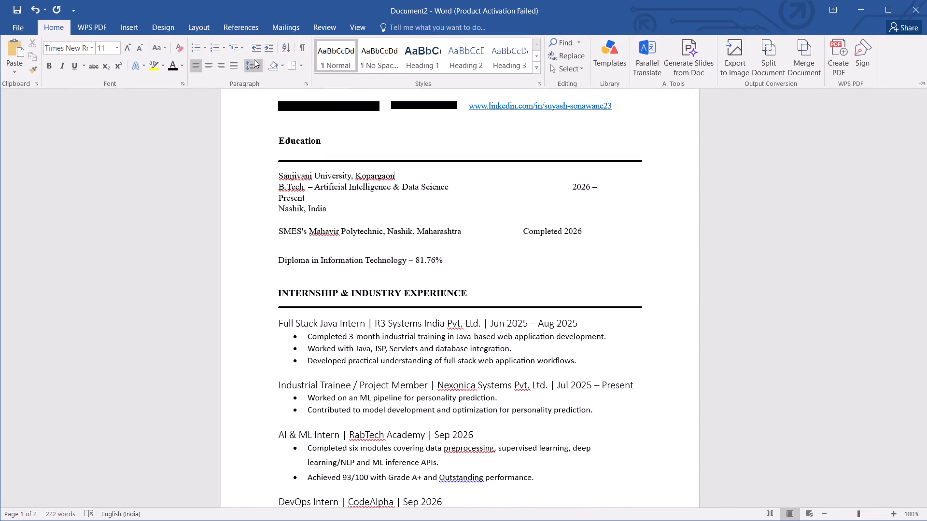
pyautogui.click(248, 72)
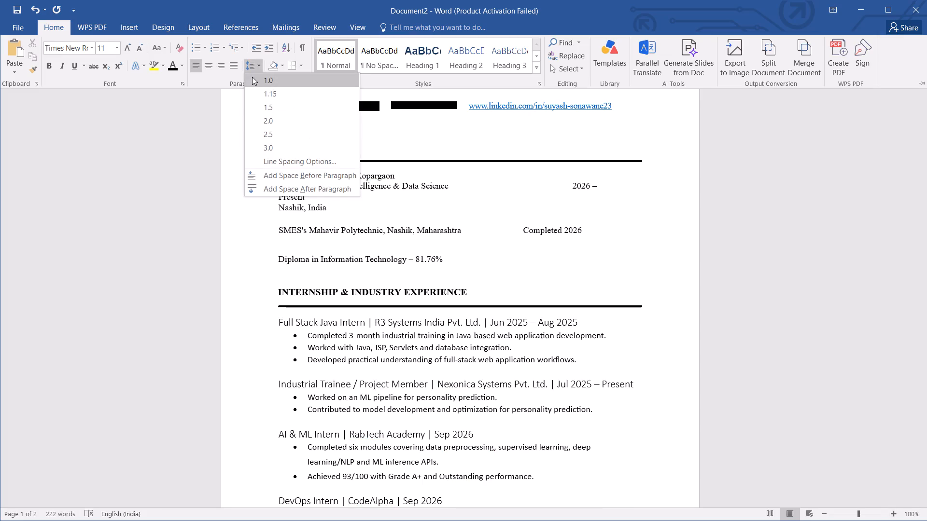
pyautogui.click(253, 76)
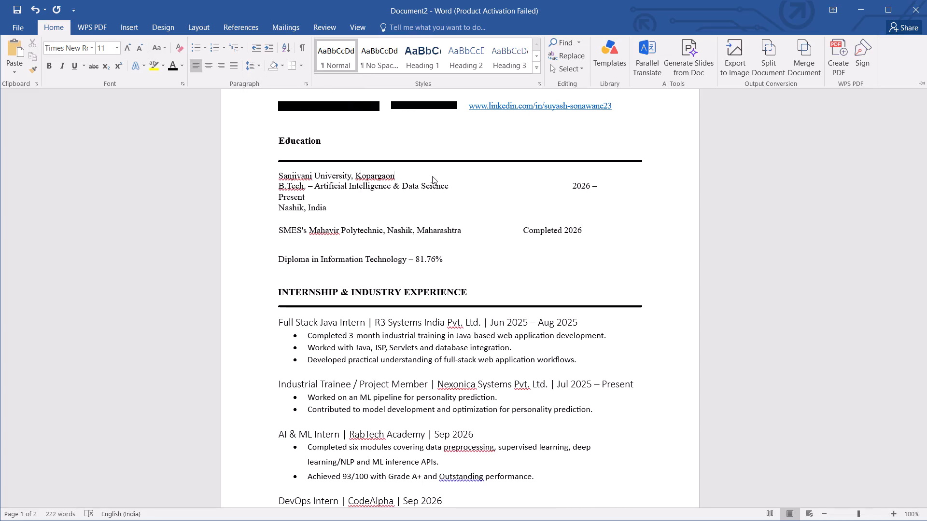
# Set the line spacing of the "B.Tech. – Artificial Intelligence & Data Science" entry to 1.0.
pyautogui.click(452, 185)
pyautogui.click(449, 190)
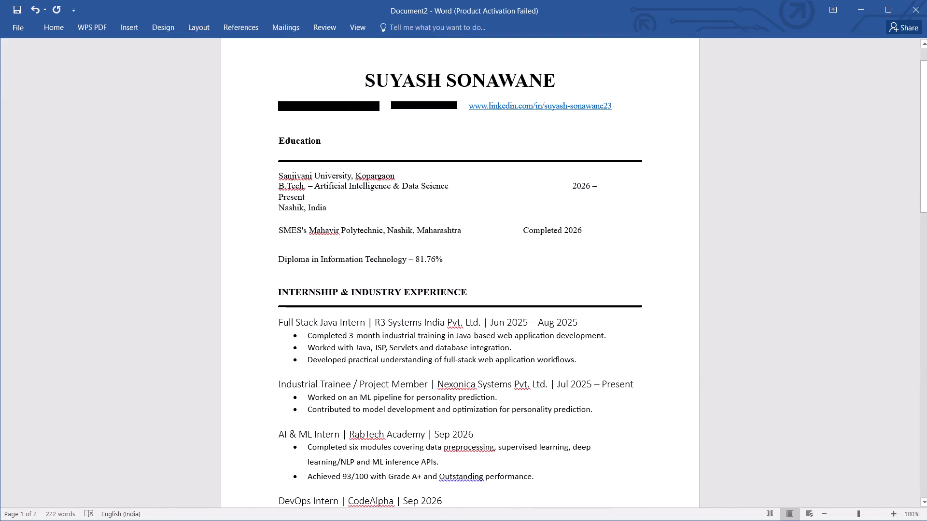
pyautogui.click(62, 32)
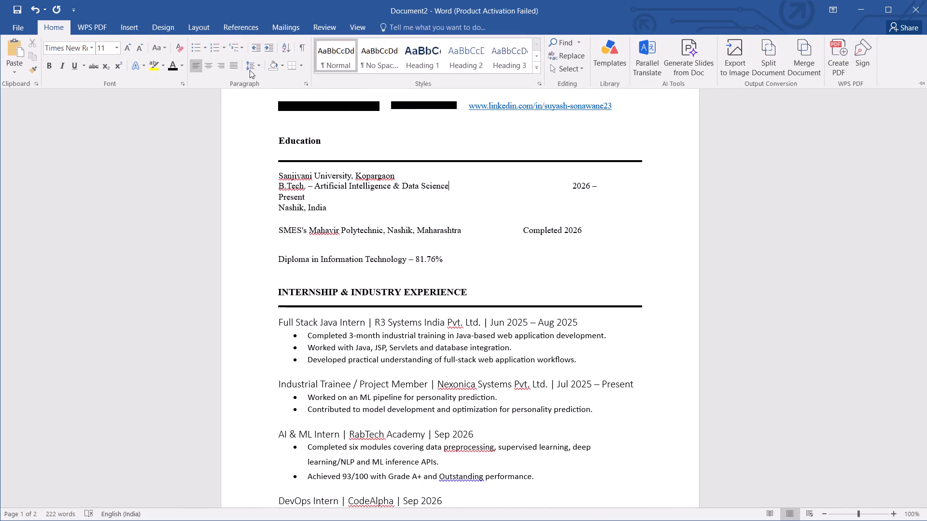
pyautogui.click(260, 68)
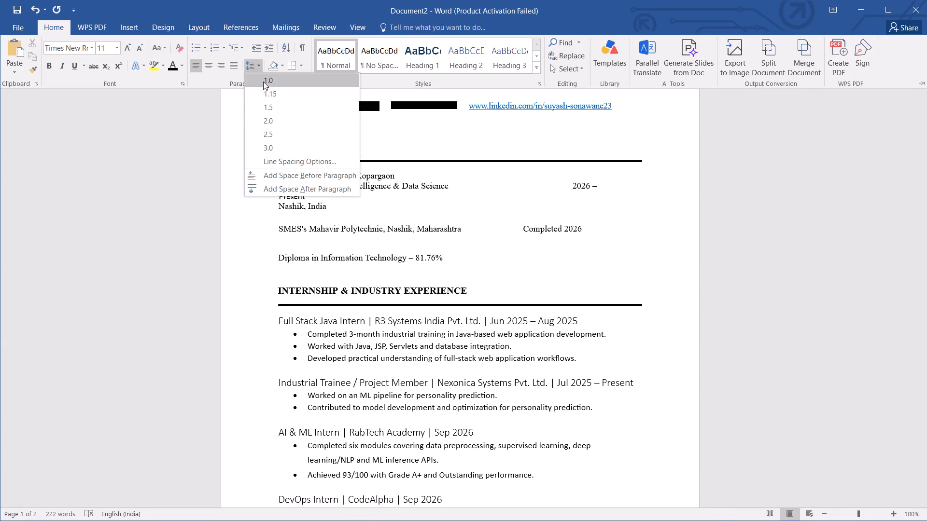
pyautogui.click(265, 83)
pyautogui.click(455, 190)
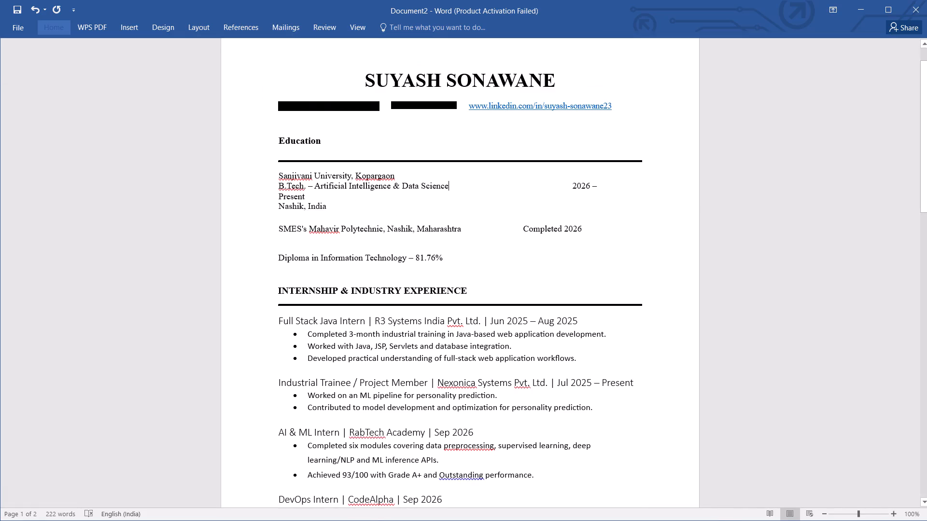
# Set the line spacing of the "Sanjivani University, Kopargaon" line to 1.15.
pyautogui.click(393, 180)
pyautogui.click(395, 178)
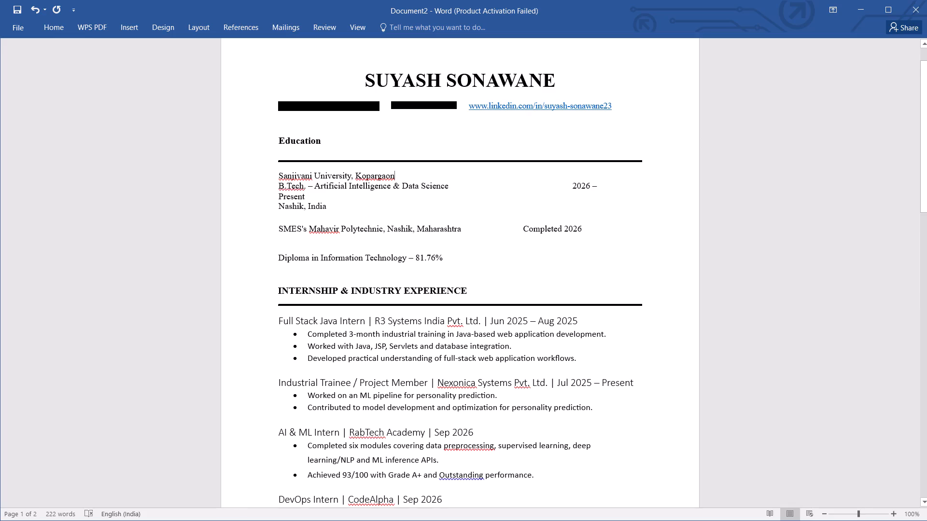
pyautogui.click(59, 32)
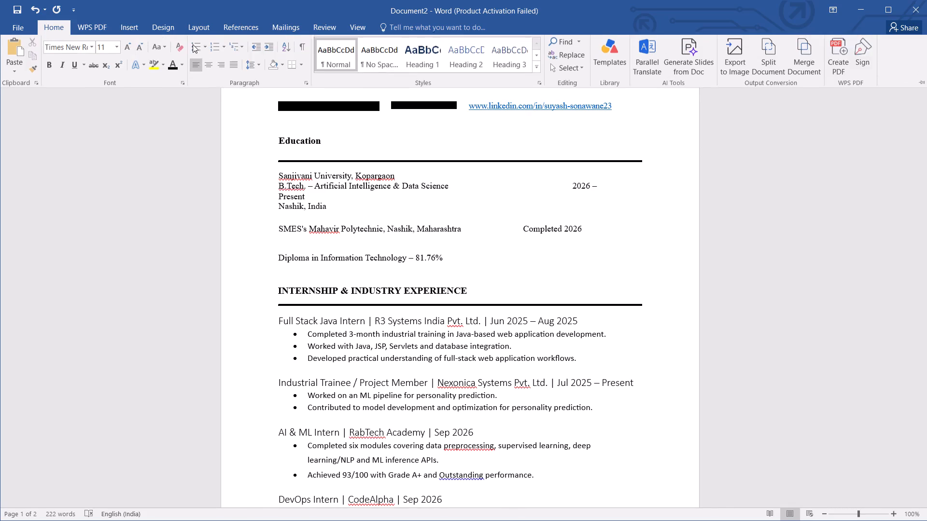
pyautogui.click(258, 69)
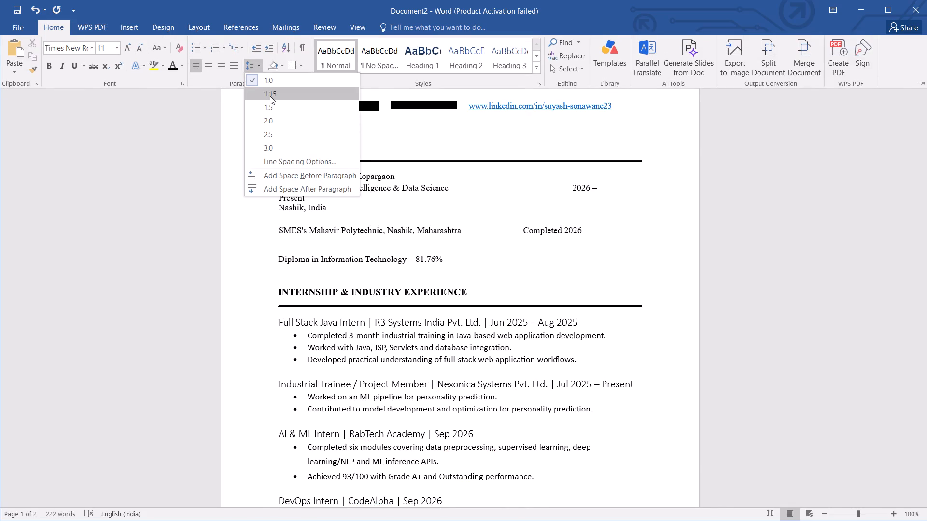
pyautogui.click(270, 96)
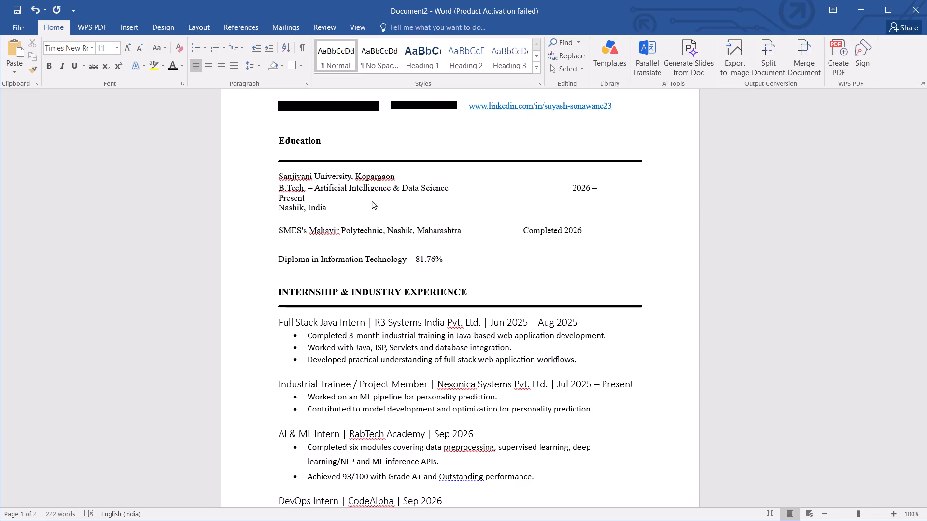
# Cut the "Nashik, India" line together with the blank space below it from the Education section.
pyautogui.click(312, 201)
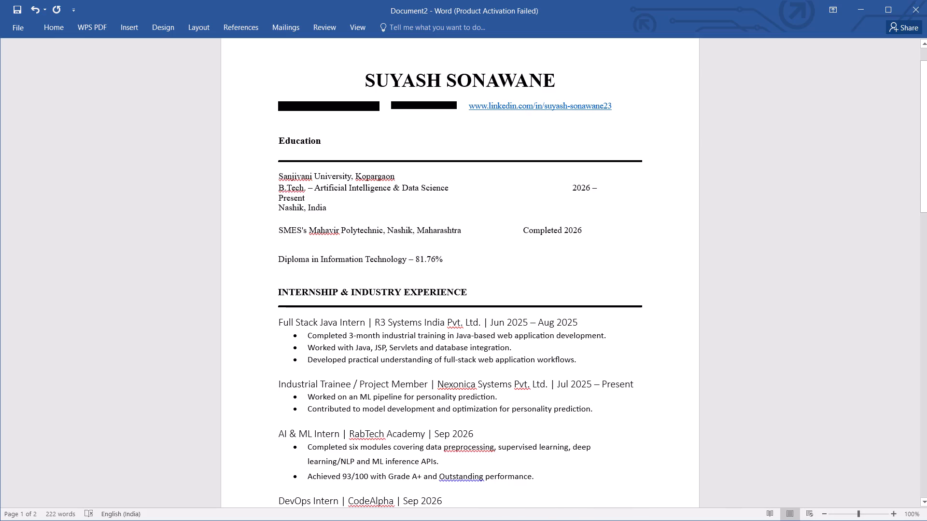
pyautogui.moveTo(332, 207); pyautogui.dragTo(285, 210)
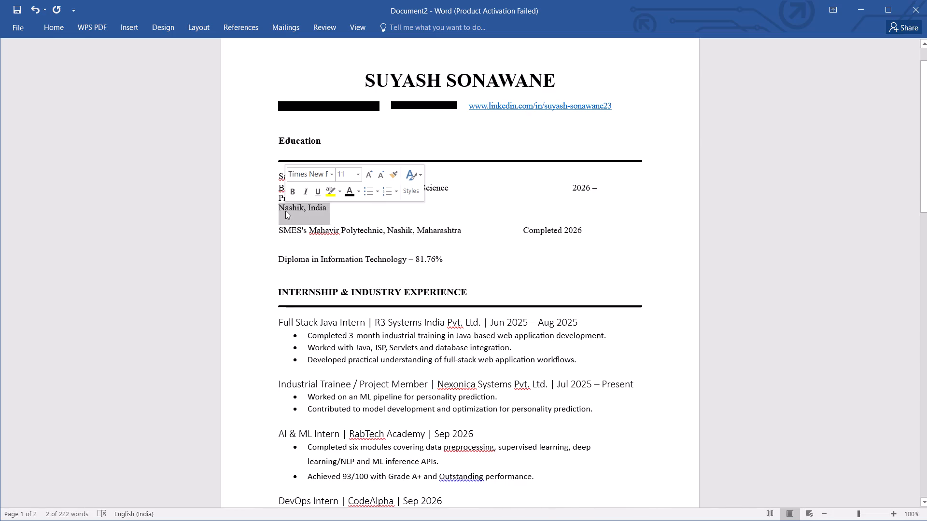
pyautogui.click(393, 231)
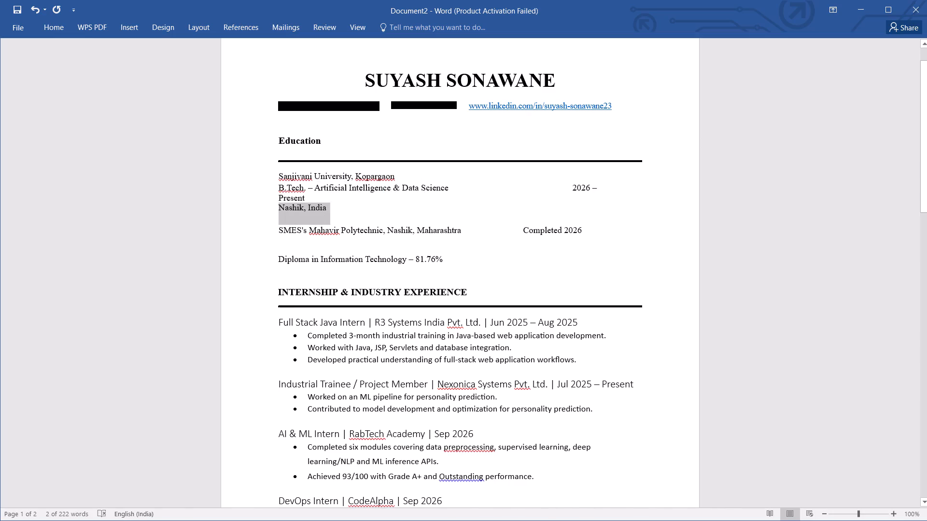
pyautogui.hotkey('ctrl', 'x')
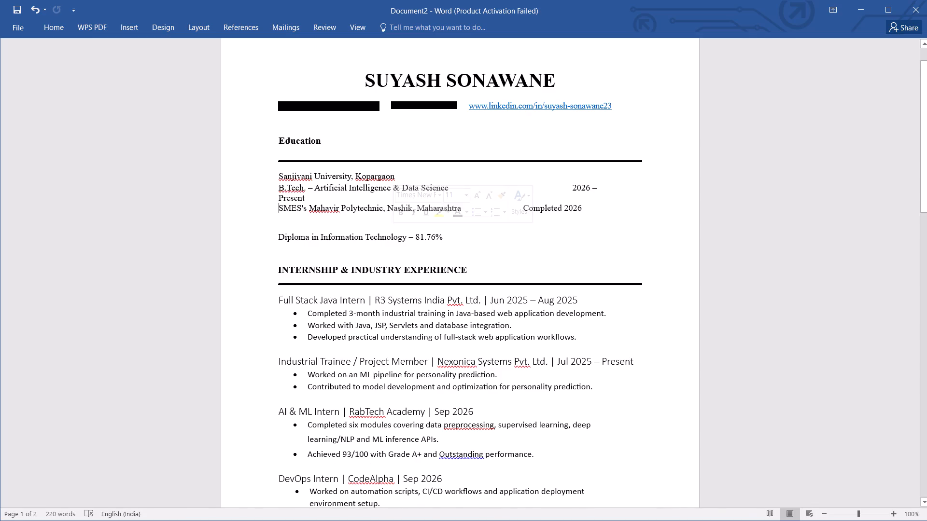
# Insert one blank line between the B.Tech. entry and the "SMES's Mahavir Polytechnic" line.
pyautogui.click(322, 203)
pyautogui.click(319, 194)
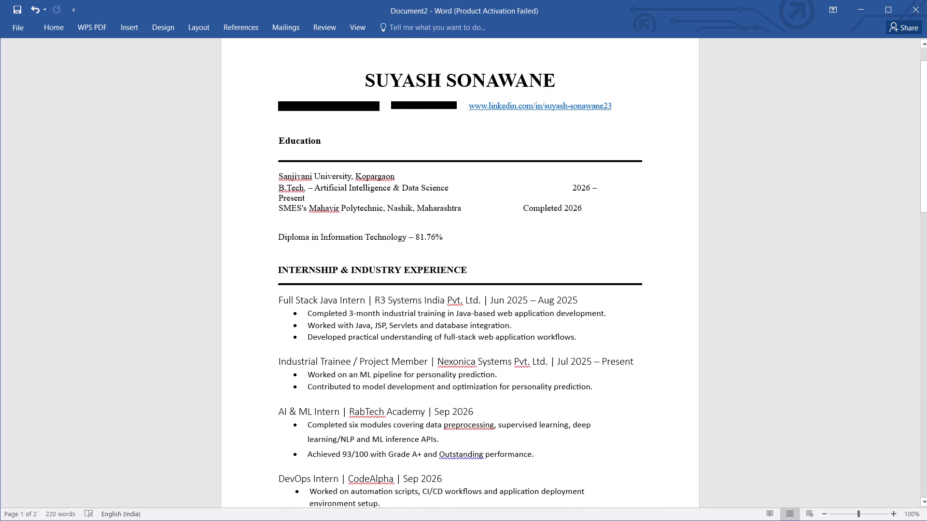
pyautogui.press('Return')
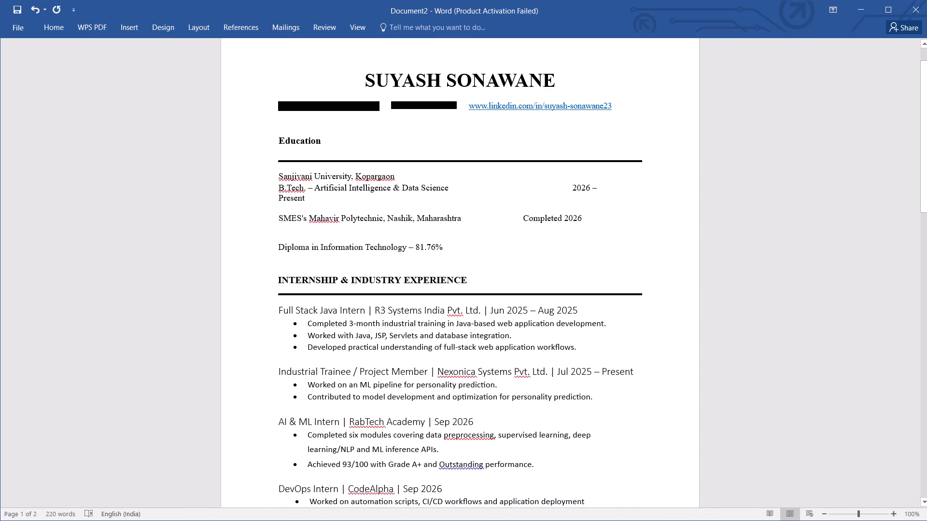
pyautogui.click(403, 173)
# Shift "Completed 2026" further right with spaces, keeping it on the same line as "SMES's Mahavir Polytechnic, Nashik, Maharashtra".
pyautogui.click(518, 220)
pyautogui.press('space')
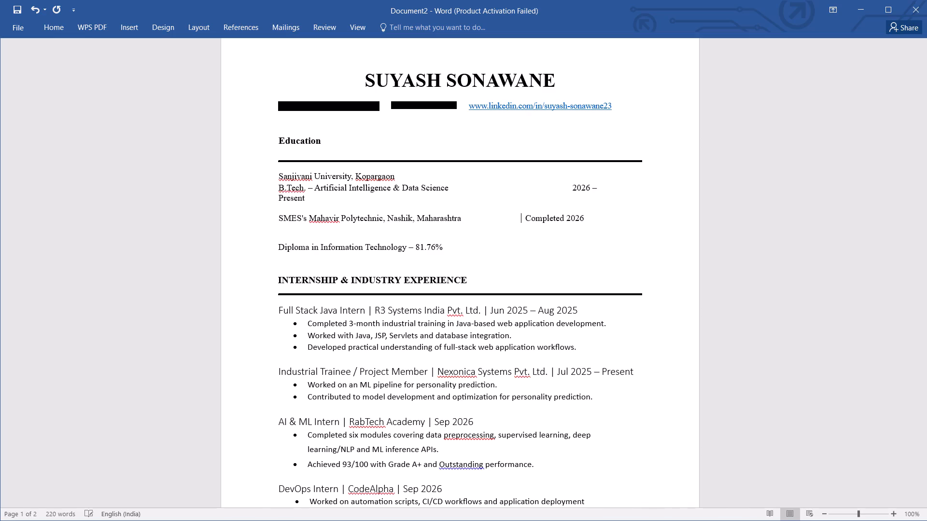
pyautogui.press('space')
pyautogui.press('space')
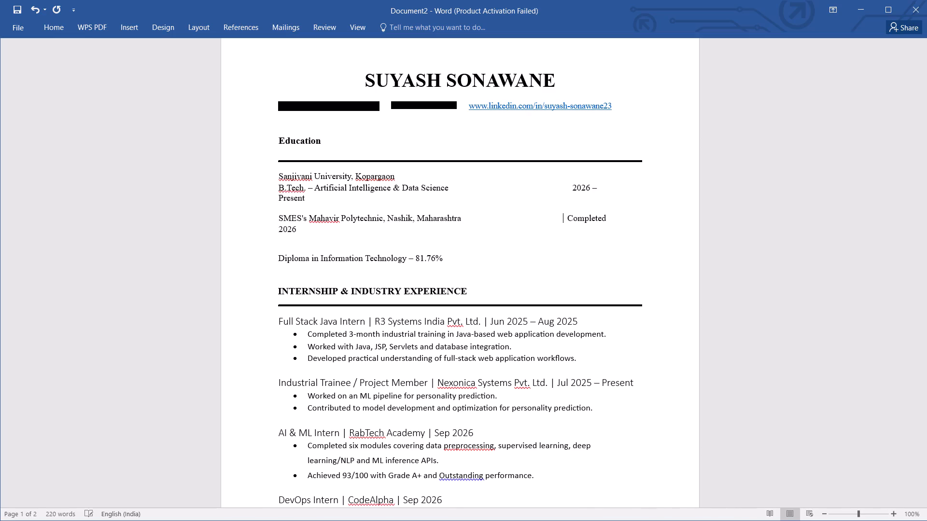
pyautogui.press('BackSpace')
pyautogui.press('BackSpace')
pyautogui.press('BackSpace')
pyautogui.press('BackSpace')
pyautogui.press('BackSpace')
pyautogui.press('BackSpace')
pyautogui.press('BackSpace')
pyautogui.press('BackSpace')
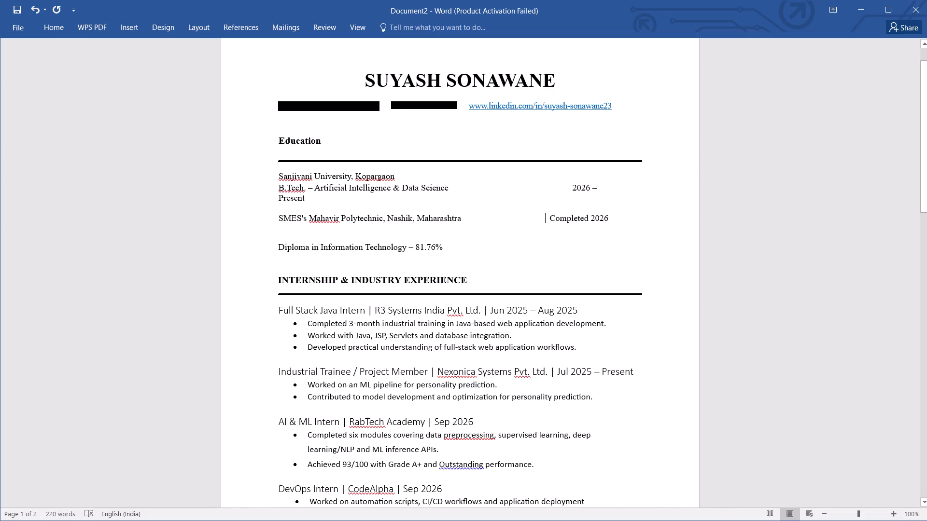
# Remove extra spaces before "2026 – Present" so it fits on the B.Tech. line, roughly aligned with "Completed 2026".
pyautogui.click(572, 188)
pyautogui.press('BackSpace')
pyautogui.press('BackSpace')
pyautogui.press('BackSpace')
pyautogui.press('BackSpace')
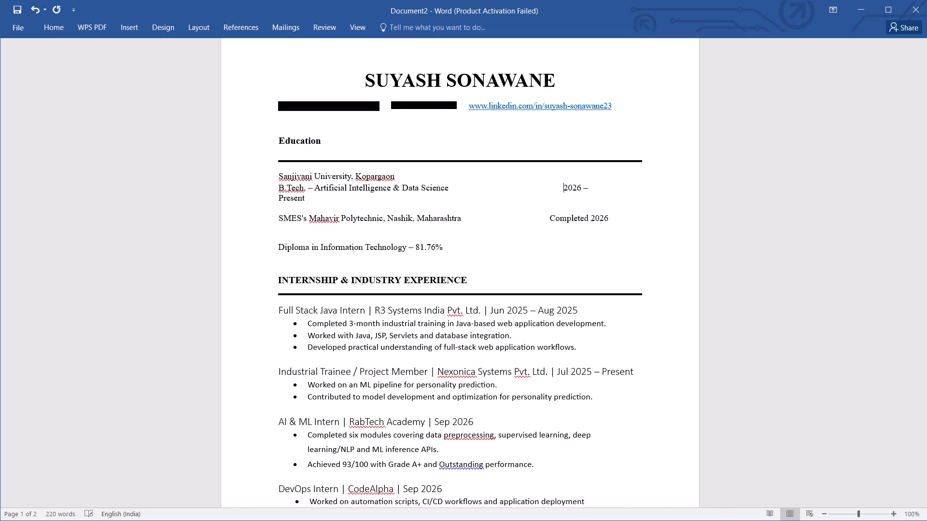
pyautogui.press('BackSpace')
pyautogui.press('BackSpace')
pyautogui.press('BackSpace')
pyautogui.press('BackSpace')
pyautogui.press('BackSpace')
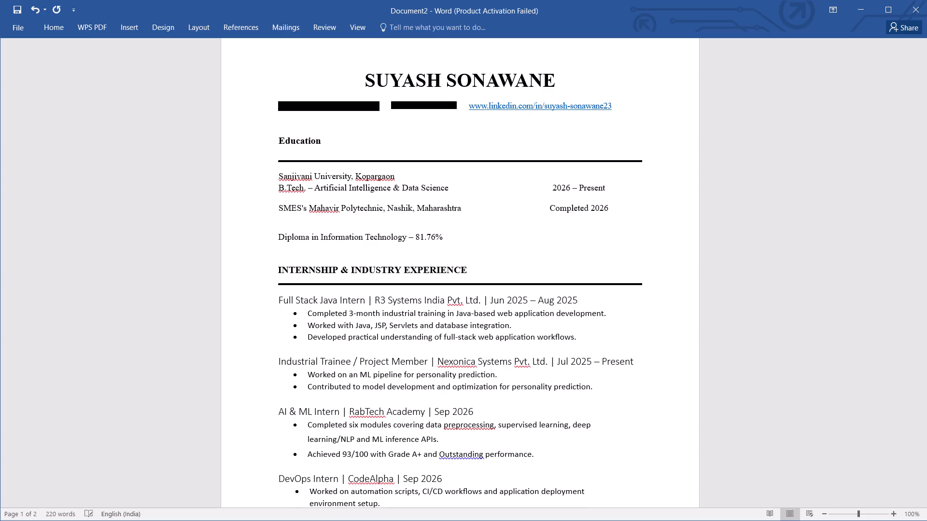
pyautogui.press('space')
pyautogui.press('space')
pyautogui.press('BackSpace')
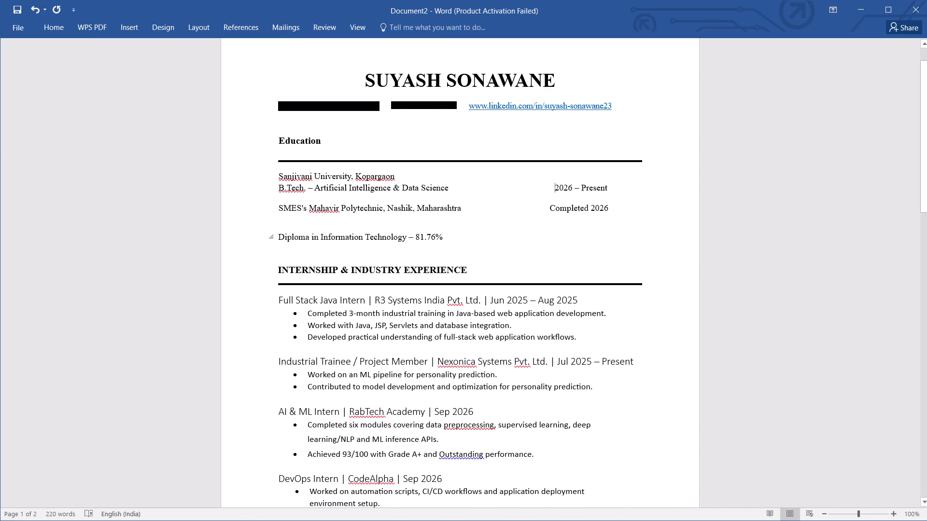
# Set the paragraph spacing after the "SMES's Mahavir Polytechnic, Nashik, Maharashtra" line to 1 pt.
pyautogui.click(292, 220)
pyautogui.click(299, 227)
pyautogui.click(439, 230)
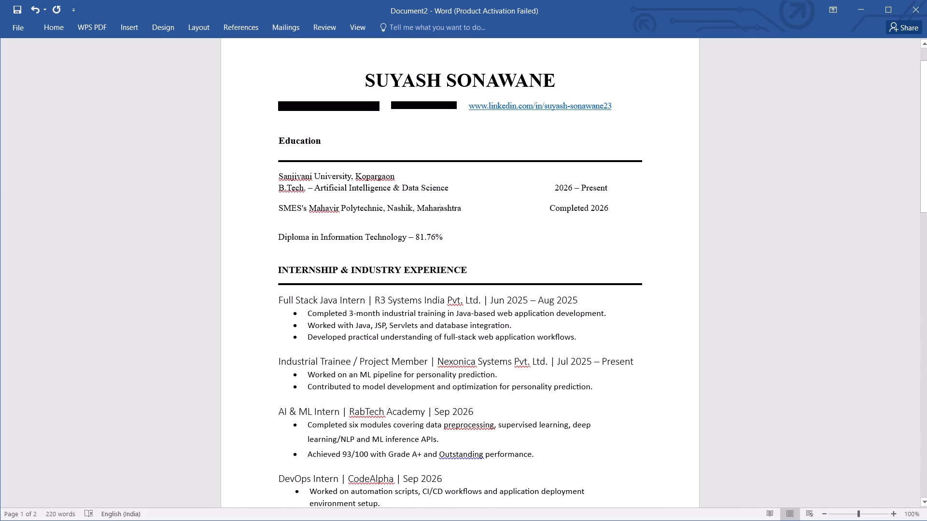
pyautogui.click(474, 211)
pyautogui.click(610, 207)
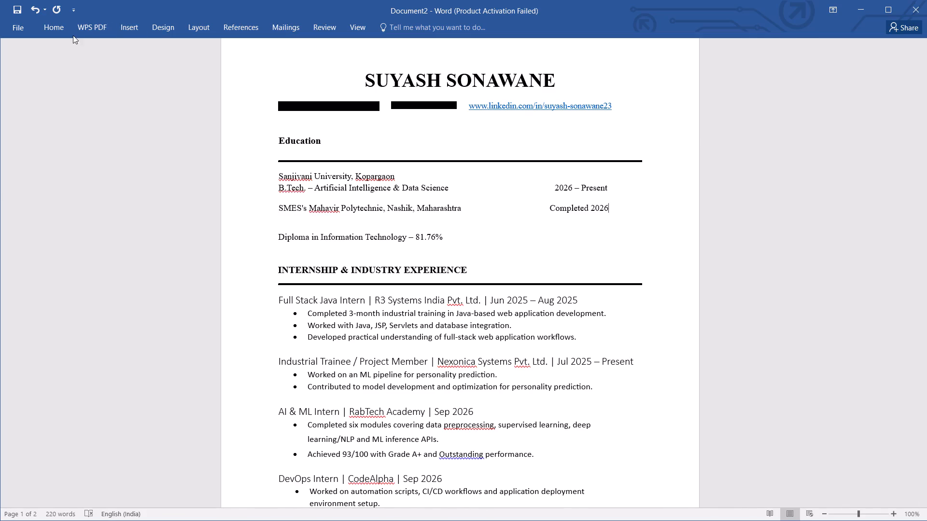
pyautogui.click(67, 27)
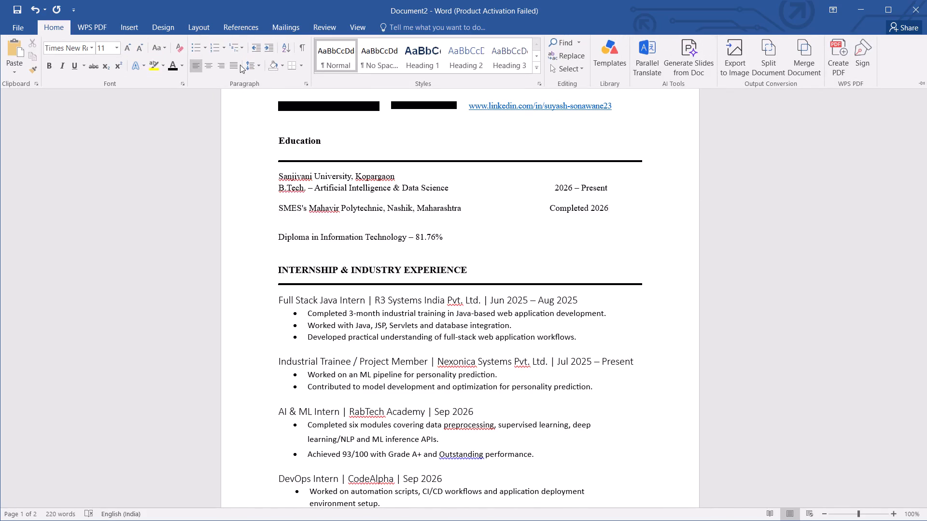
pyautogui.click(252, 66)
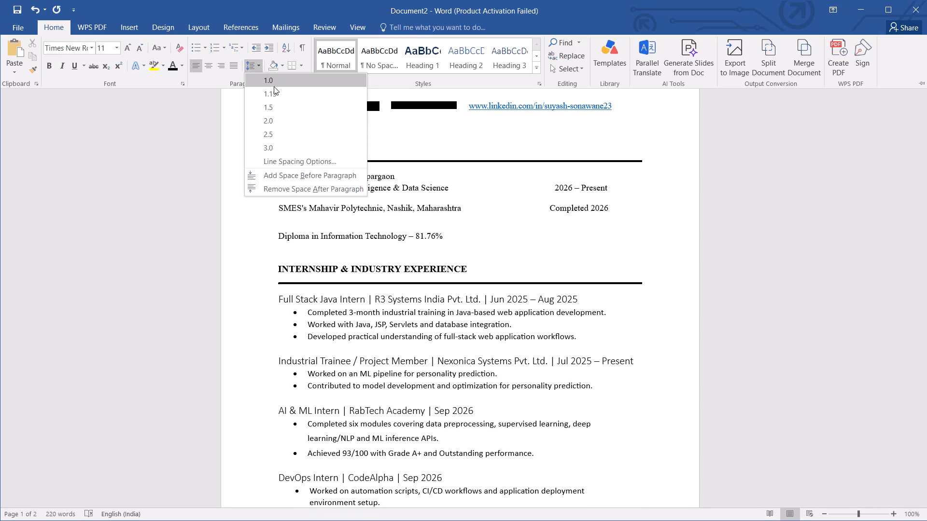
pyautogui.click(282, 160)
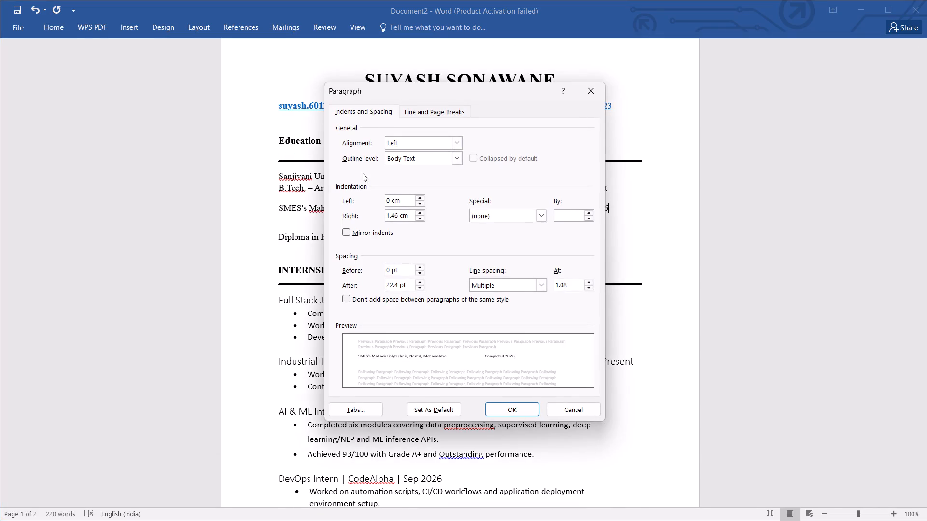
pyautogui.doubleClick(418, 279)
pyautogui.click(418, 288)
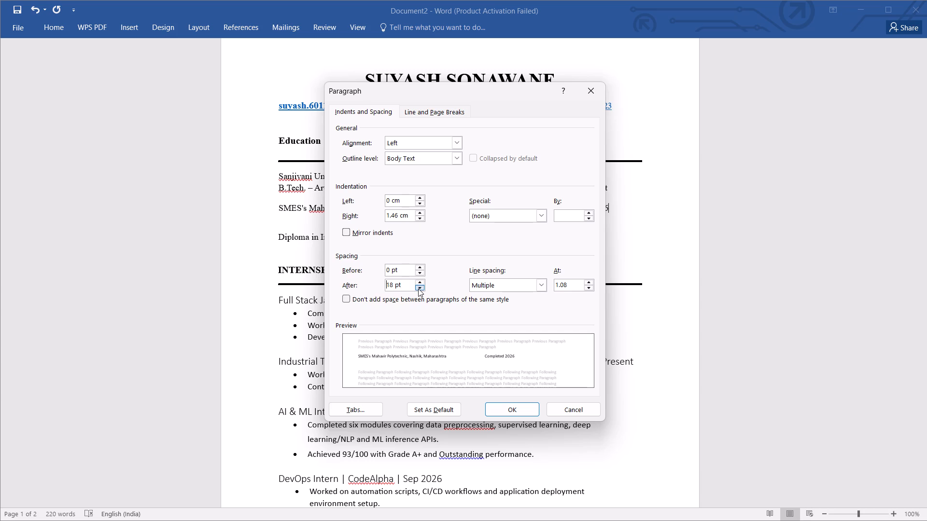
pyautogui.doubleClick(418, 288)
pyautogui.click(418, 288)
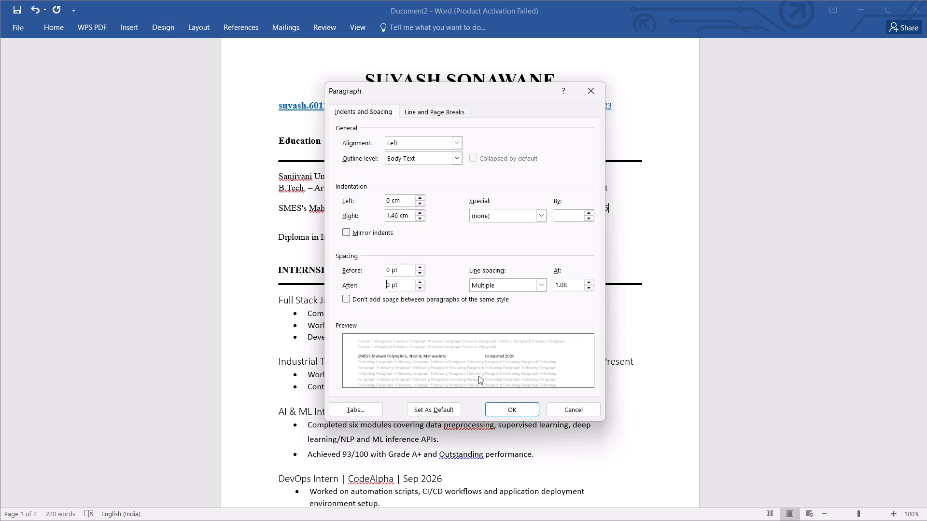
pyautogui.click(388, 283)
pyautogui.press('1')
pyautogui.press('Right')
pyautogui.press('BackSpace')
pyautogui.press('Return')
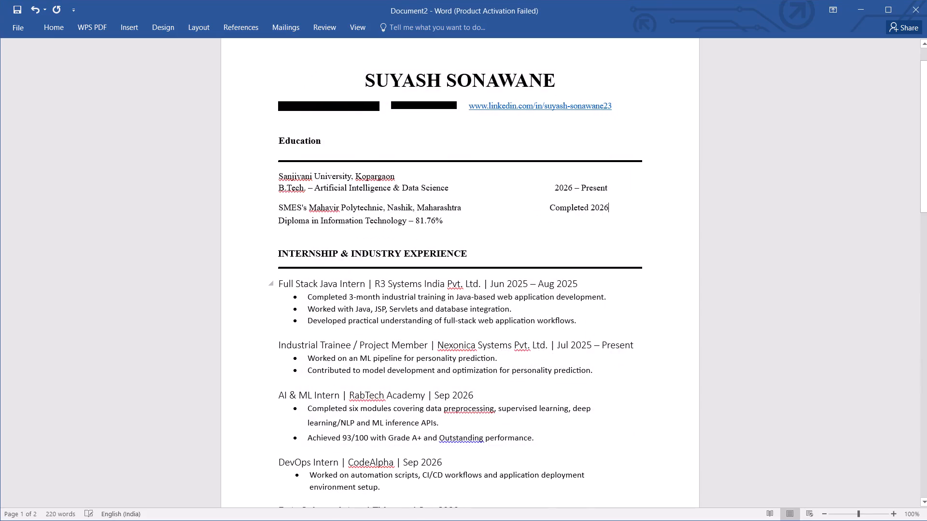
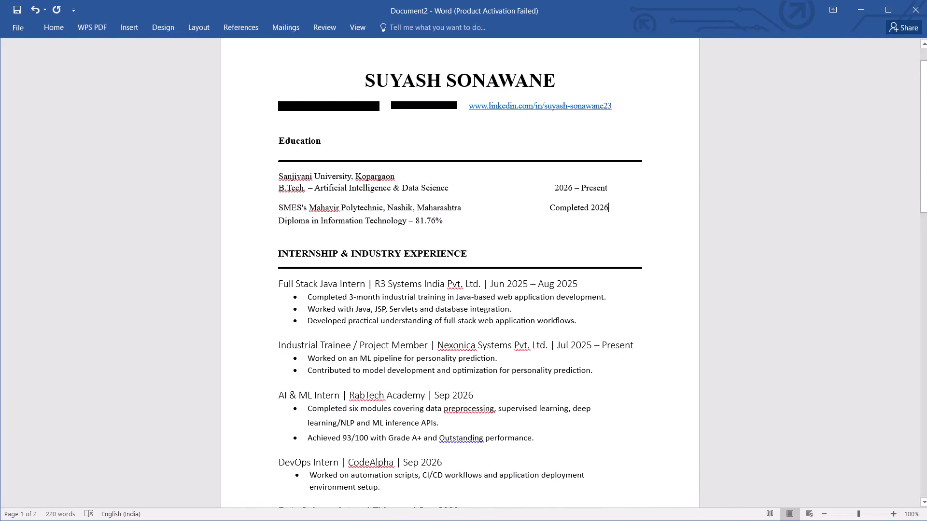
# Set the "Education" heading to single line spacing with 1 pt paragraph spacing after it.
pyautogui.click(349, 139)
pyautogui.click(51, 29)
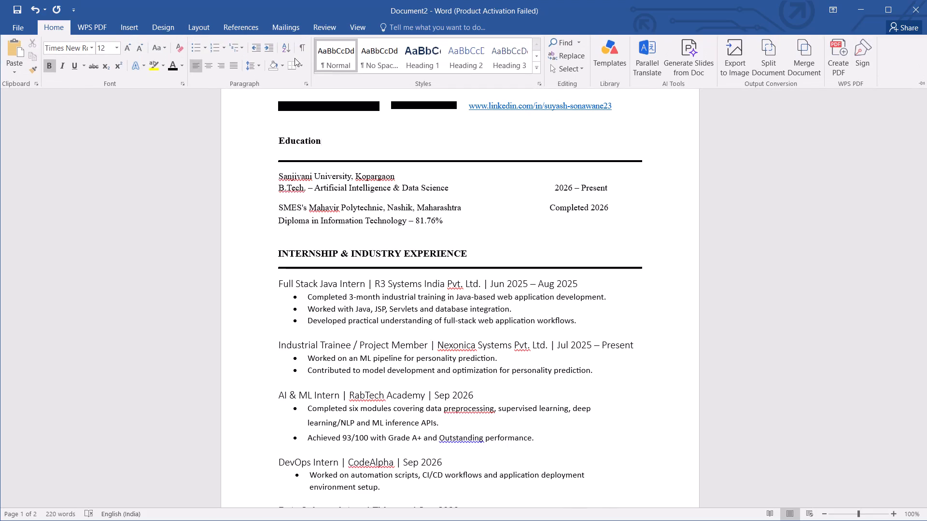
pyautogui.click(252, 62)
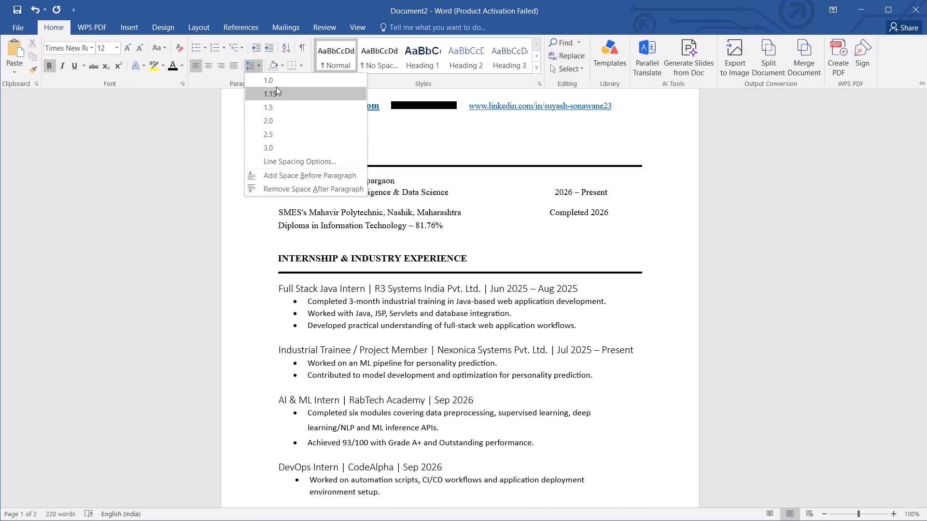
pyautogui.click(276, 84)
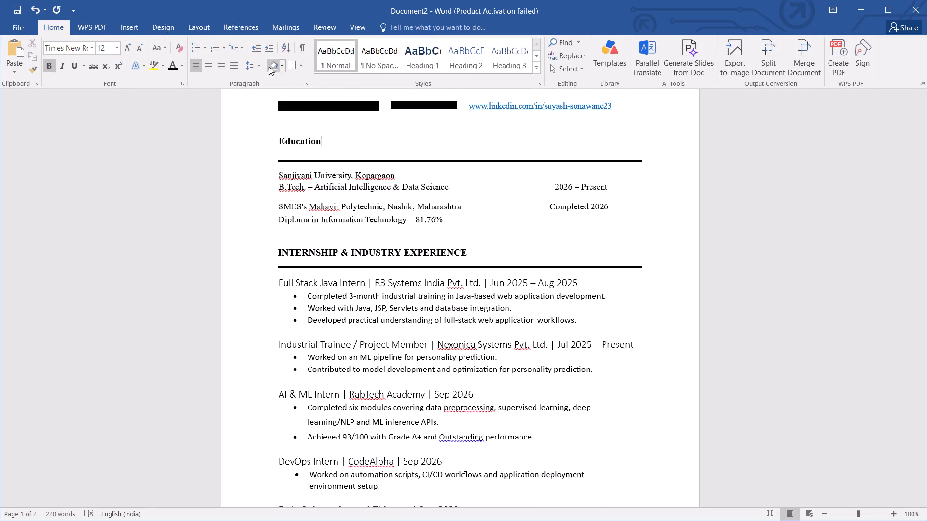
pyautogui.click(252, 65)
pyautogui.click(302, 162)
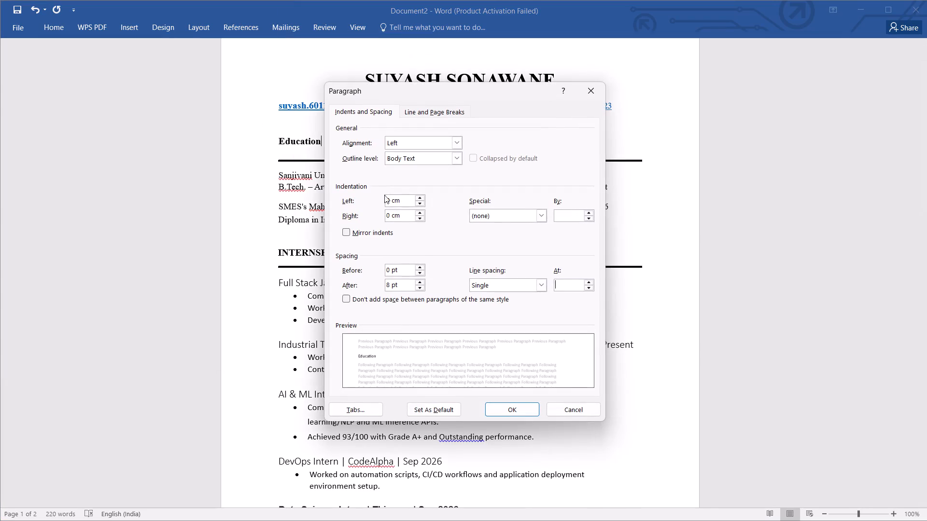
pyautogui.click(393, 282)
pyautogui.press('BackSpace')
pyautogui.press('BackSpace')
pyautogui.press('1')
pyautogui.press('Return')
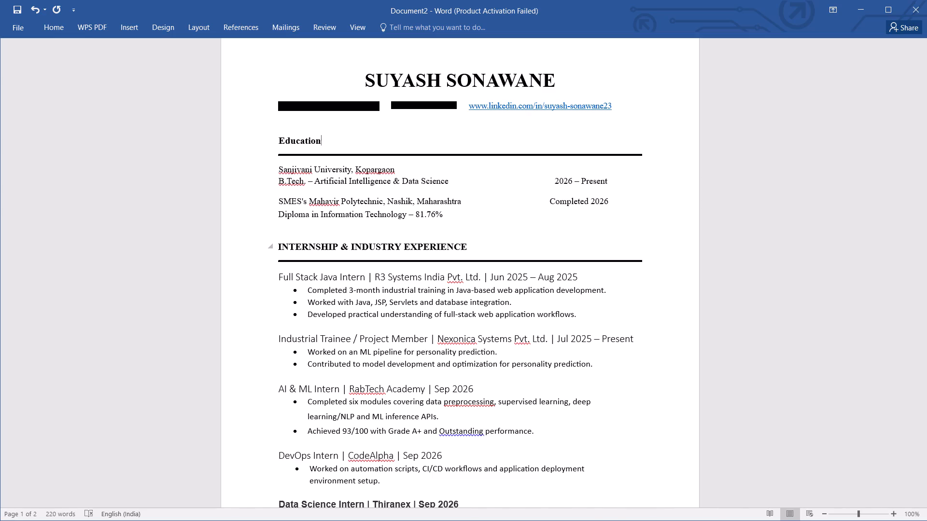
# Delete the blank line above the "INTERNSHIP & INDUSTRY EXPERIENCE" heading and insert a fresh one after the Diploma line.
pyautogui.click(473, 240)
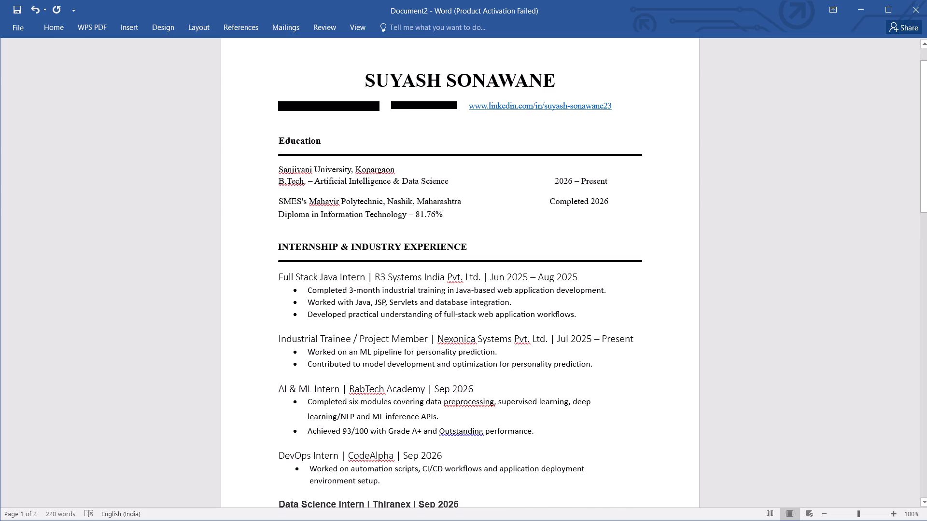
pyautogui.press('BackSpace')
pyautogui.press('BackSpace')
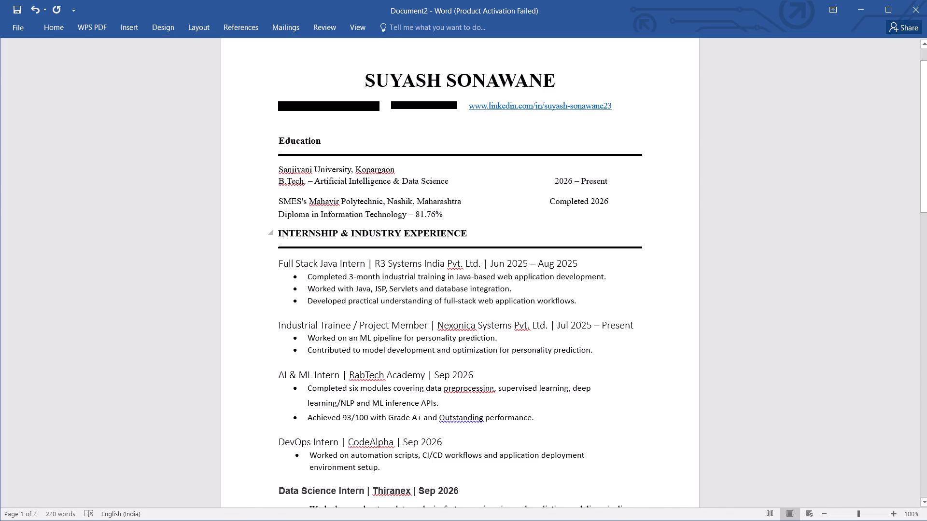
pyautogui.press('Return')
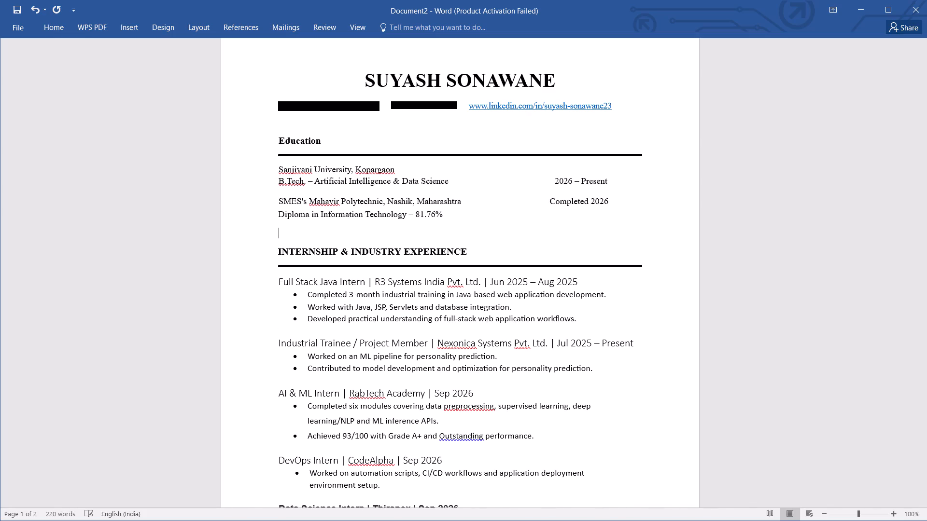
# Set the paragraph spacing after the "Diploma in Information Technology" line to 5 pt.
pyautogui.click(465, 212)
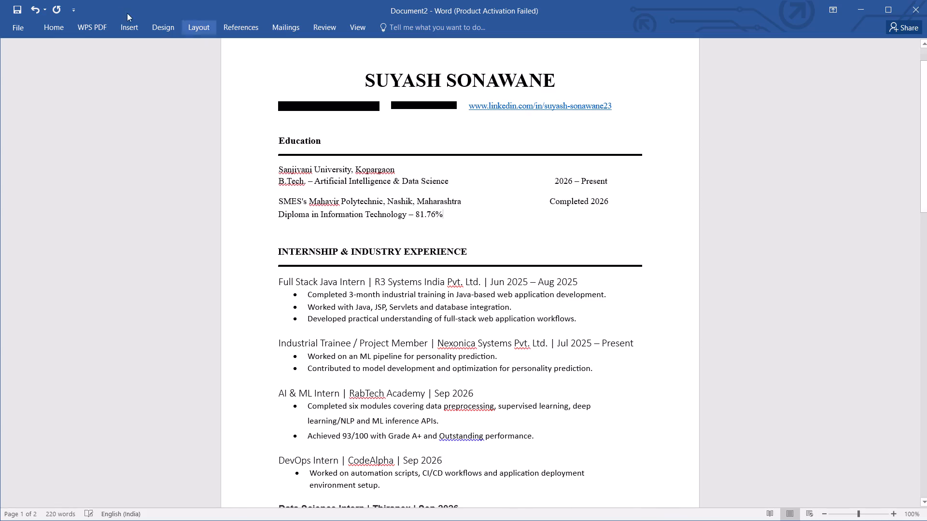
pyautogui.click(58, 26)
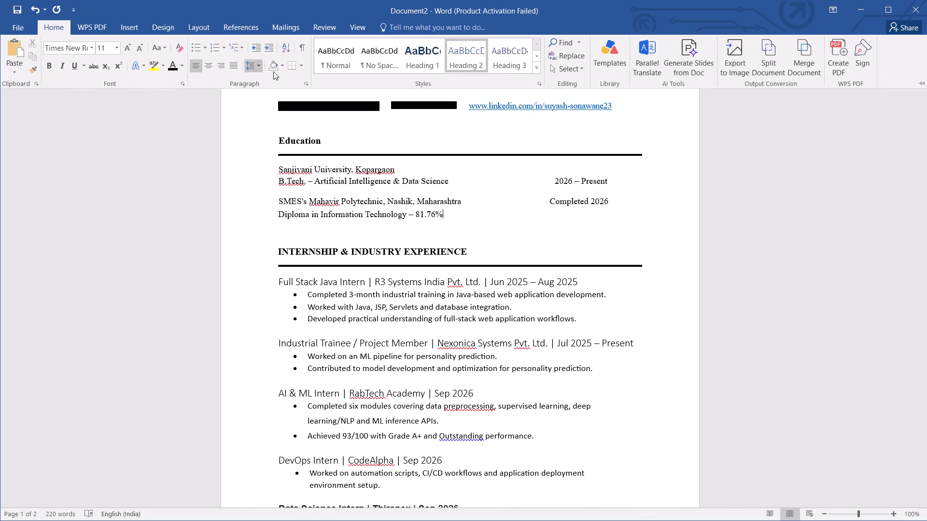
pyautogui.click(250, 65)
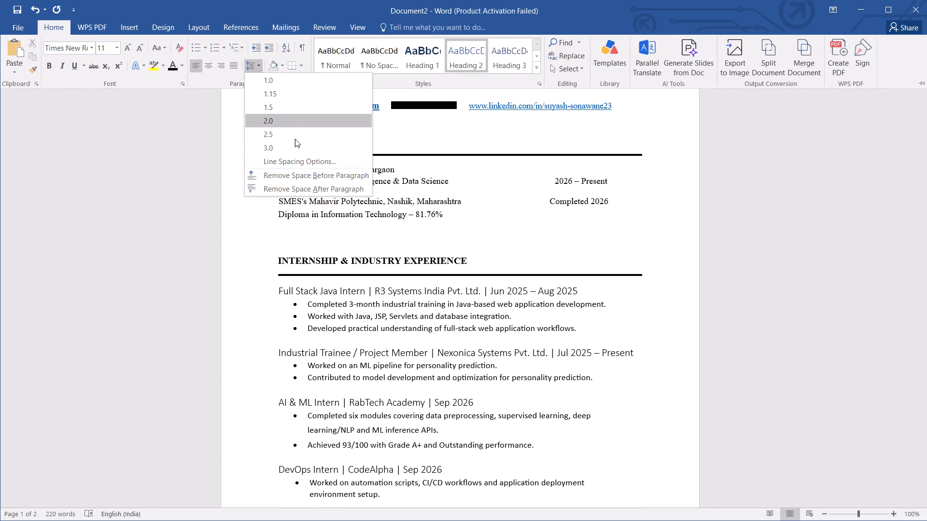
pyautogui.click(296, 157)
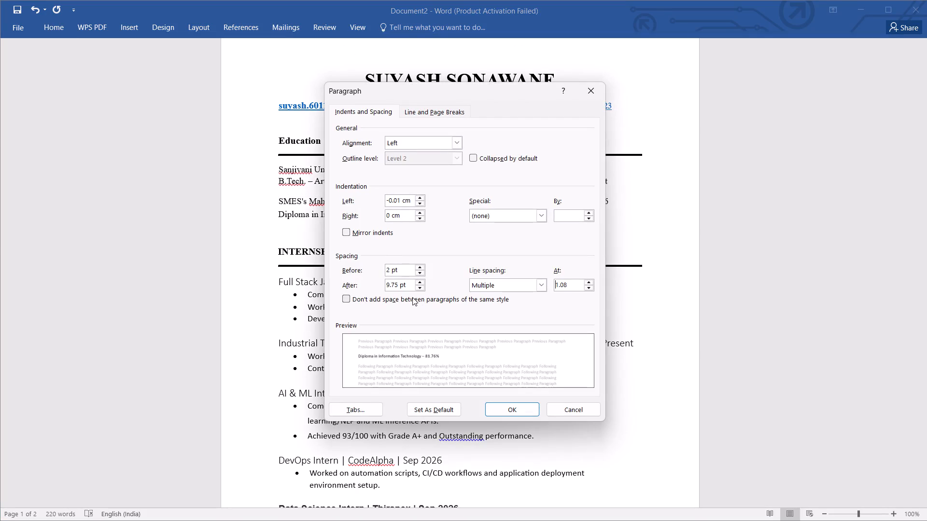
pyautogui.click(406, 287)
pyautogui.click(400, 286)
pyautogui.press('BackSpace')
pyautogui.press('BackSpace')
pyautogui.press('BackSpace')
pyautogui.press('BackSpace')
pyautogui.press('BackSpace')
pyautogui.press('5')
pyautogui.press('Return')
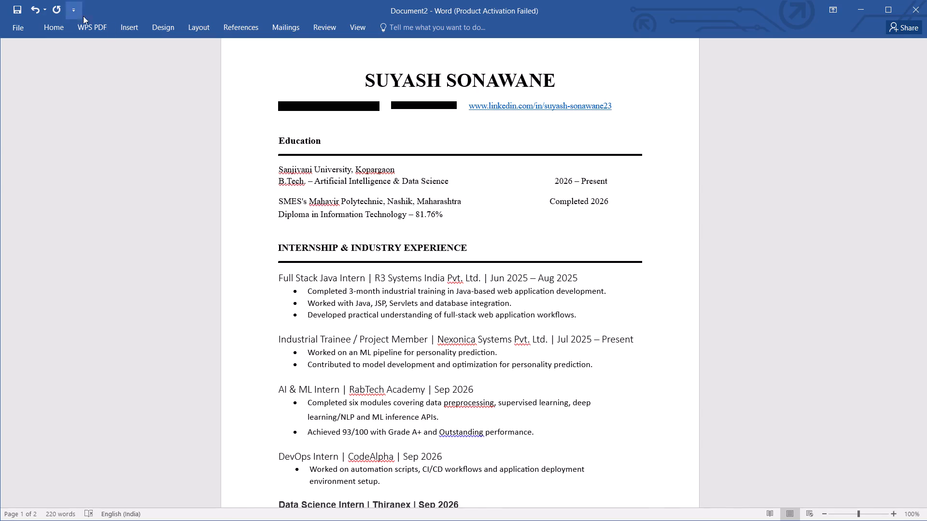
# Set the paragraph spacing before and after the "Diploma in Information Technology" line to 0 pt.
pyautogui.click(60, 33)
pyautogui.click(249, 65)
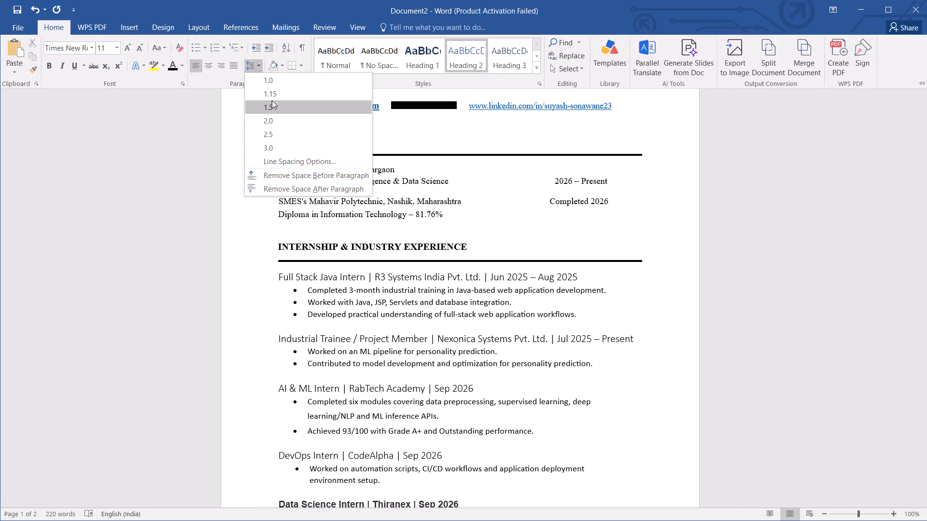
pyautogui.click(303, 162)
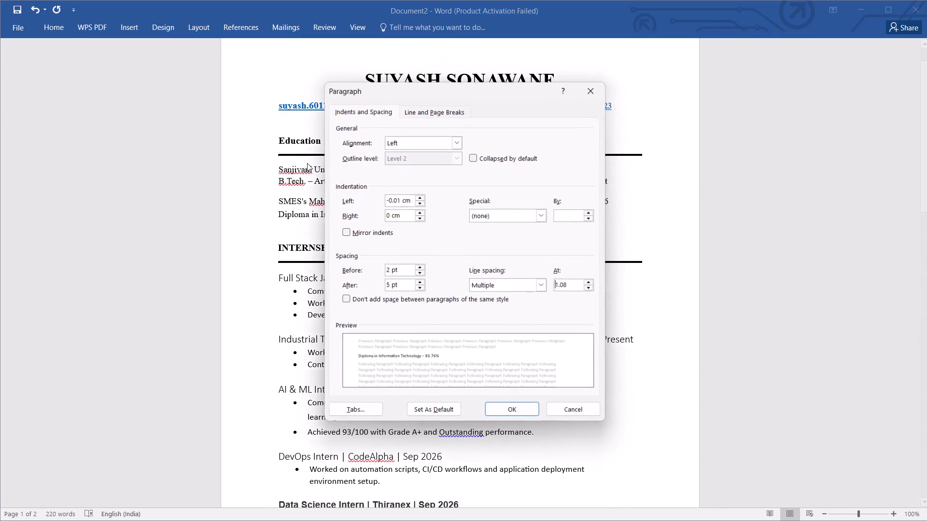
pyautogui.click(390, 271)
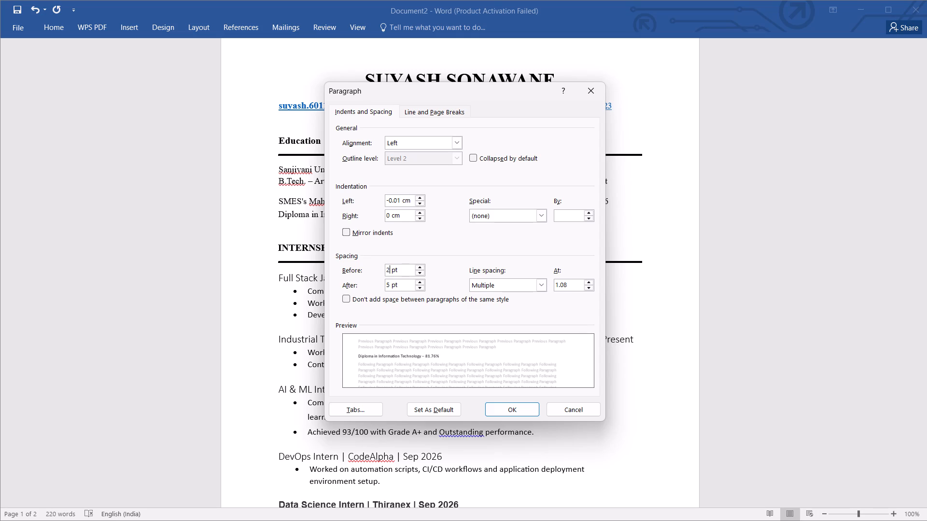
pyautogui.press('BackSpace')
pyautogui.press('0')
pyautogui.press('Down')
pyautogui.press('Up')
pyautogui.click(392, 284)
pyautogui.press('BackSpace')
pyautogui.press('BackSpace')
pyautogui.press('0')
pyautogui.press('Return')
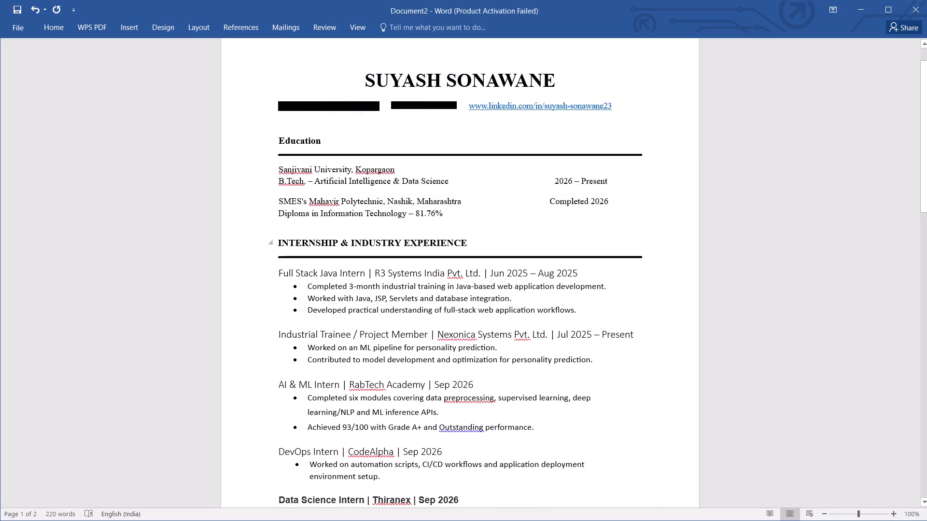
# Replace the blank line above "INTERNSHIP & INDUSTRY EXPERIENCE" with a new one that takes on the Diploma line's spacing.
pyautogui.click(371, 223)
pyautogui.press('BackSpace')
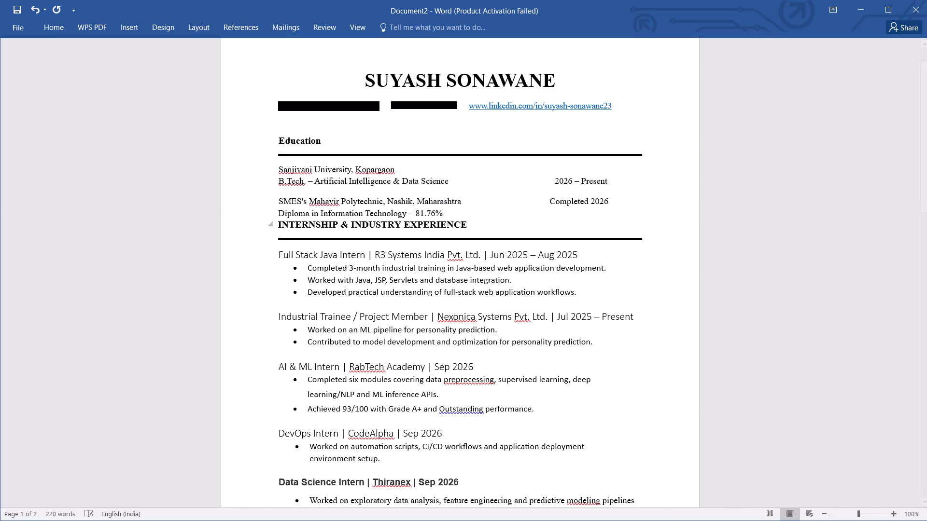
pyautogui.press('Return')
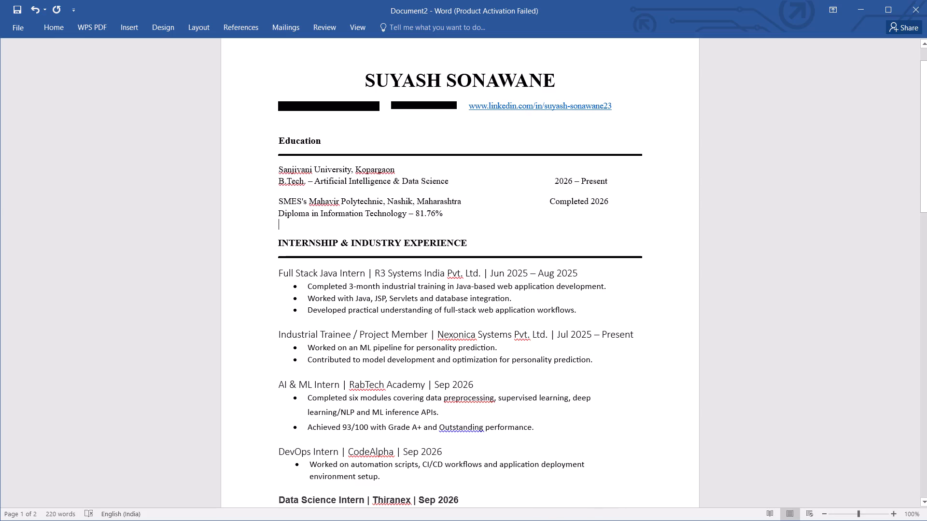
# Replace the blank line above the "TECHNICAL SKILLS" heading with a new unbulleted line after the Data Science Intern bullet.
pyautogui.scroll(-6, 510, 323)
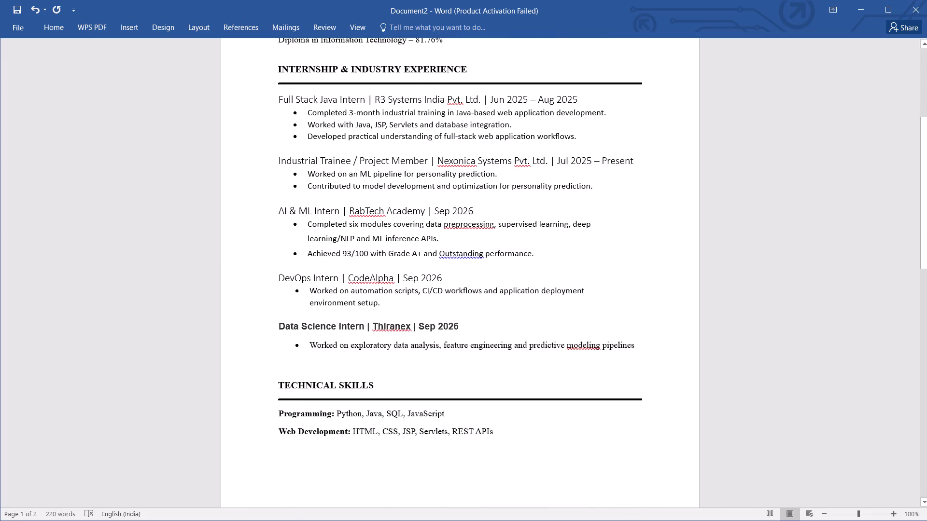
pyautogui.scroll(-3, 502, 229)
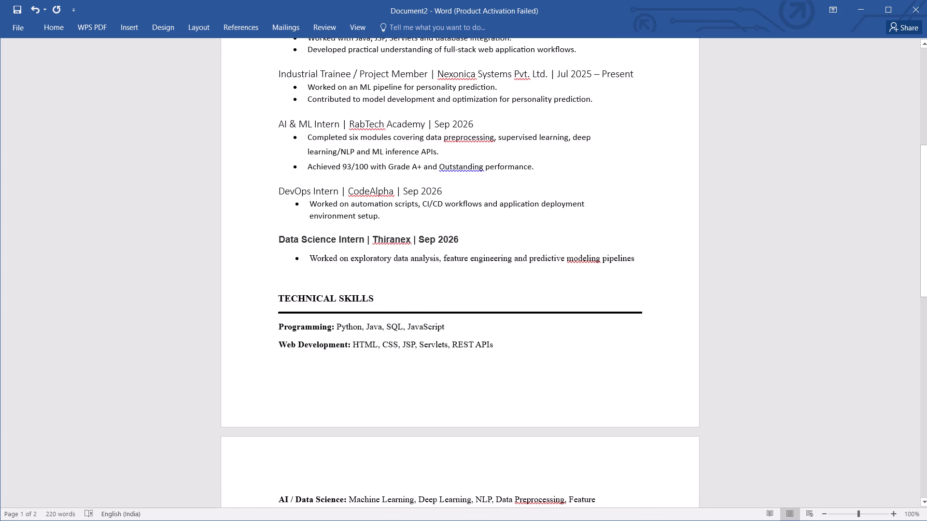
pyautogui.click(399, 291)
pyautogui.press('BackSpace')
pyautogui.scroll(5, 432, 224)
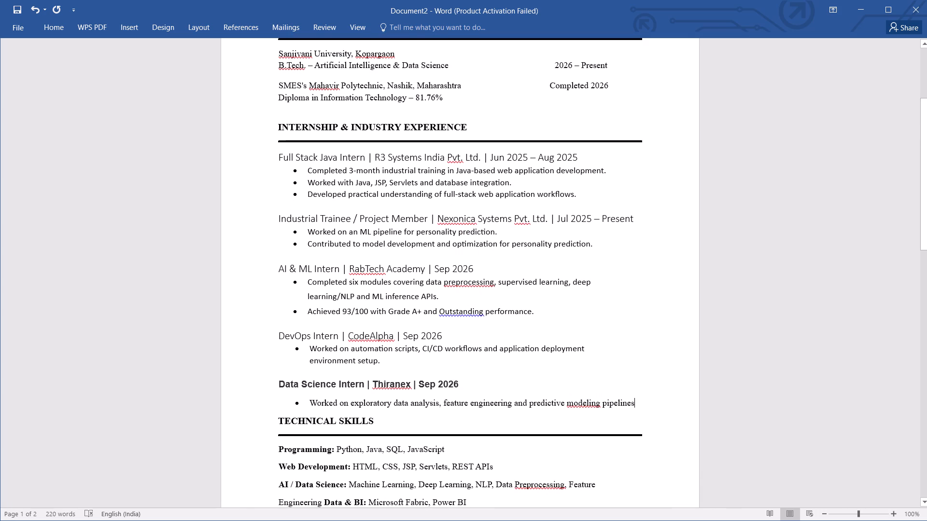
pyautogui.press('Return')
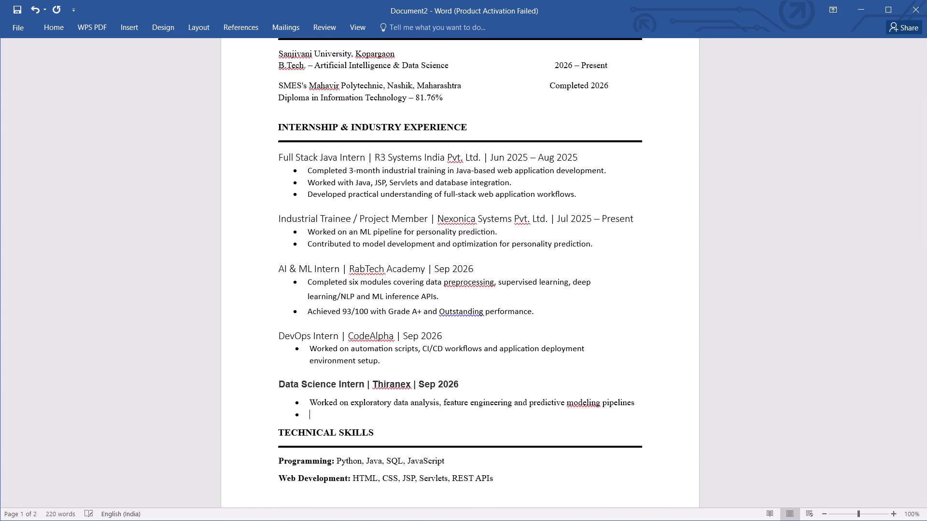
pyautogui.press('BackSpace')
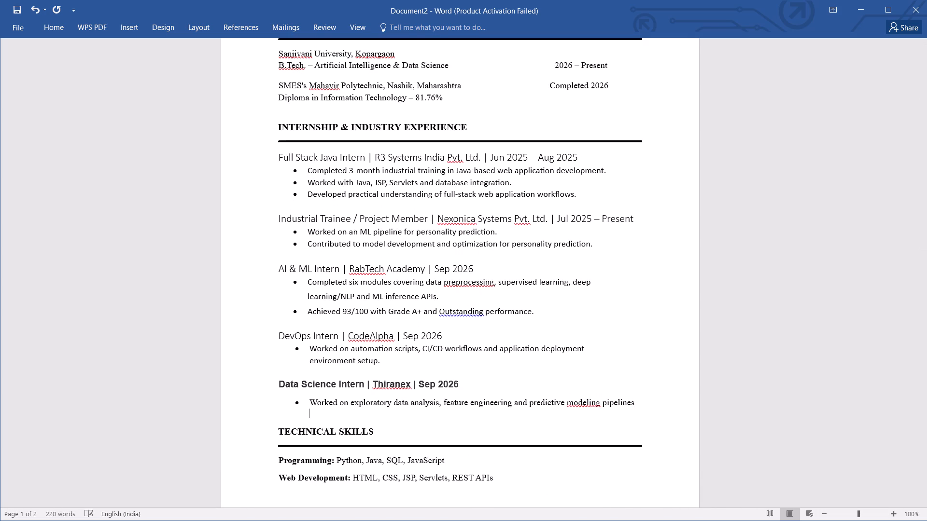
# Compare the layout of the resume's internship and technical skills sections in Word with the template image open in the WPS image viewer.
pyautogui.scroll(-15, 441, 250)
pyautogui.scroll(1, 441, 250)
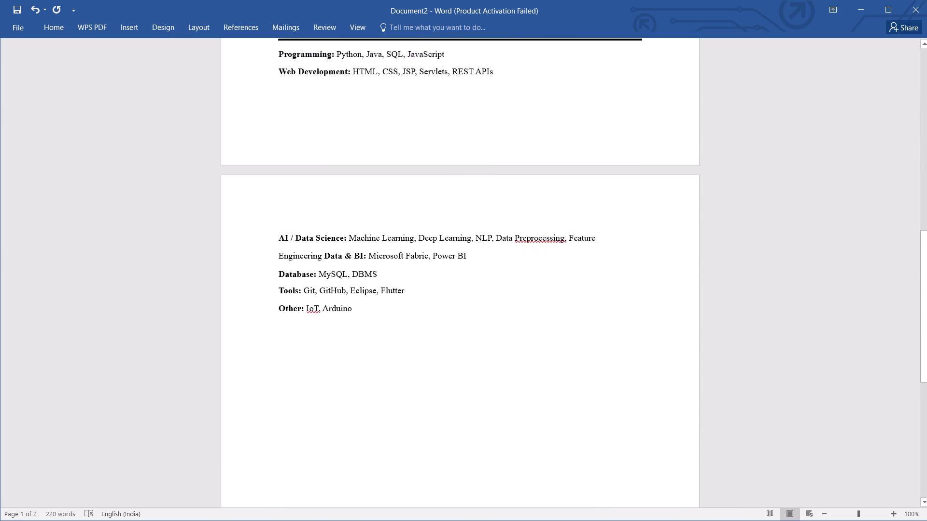
pyautogui.scroll(4, 441, 250)
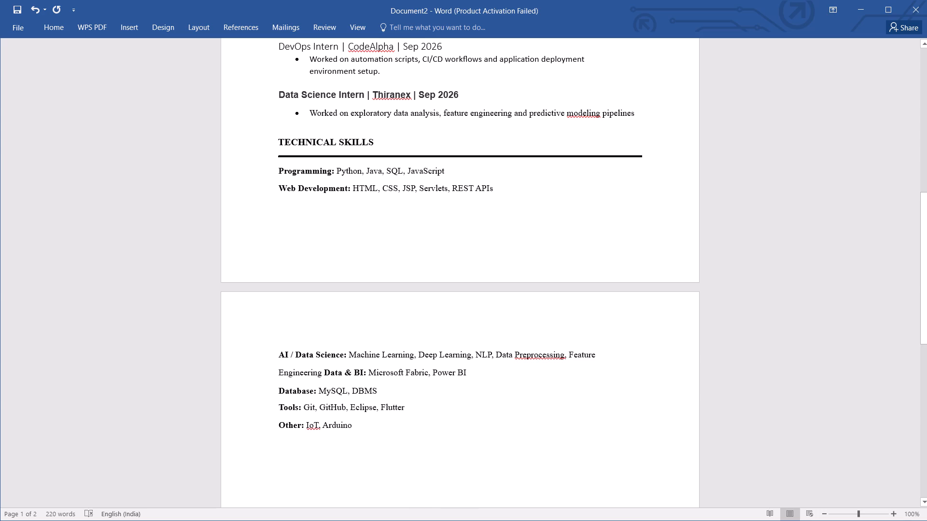
pyautogui.hotkey('alt', 'Tab')
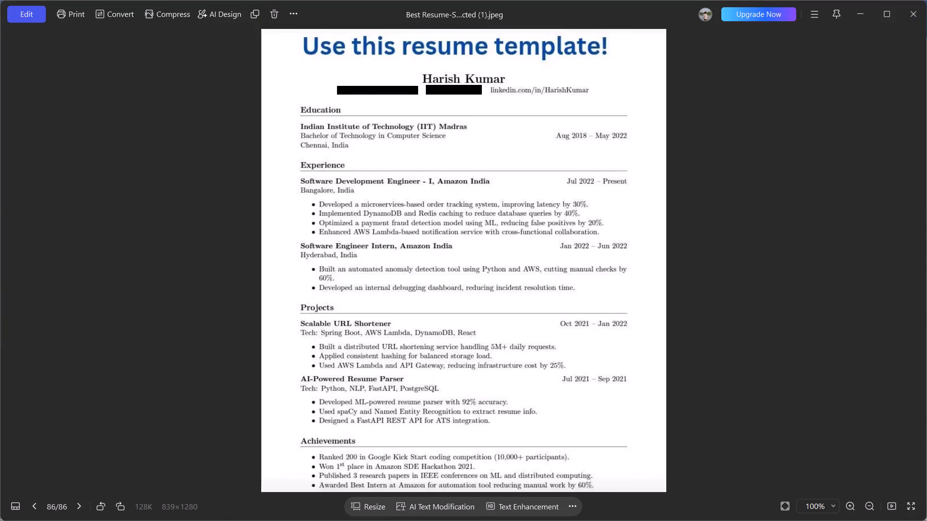
pyautogui.scroll(-4, 355, 353)
pyautogui.scroll(2, 377, 326)
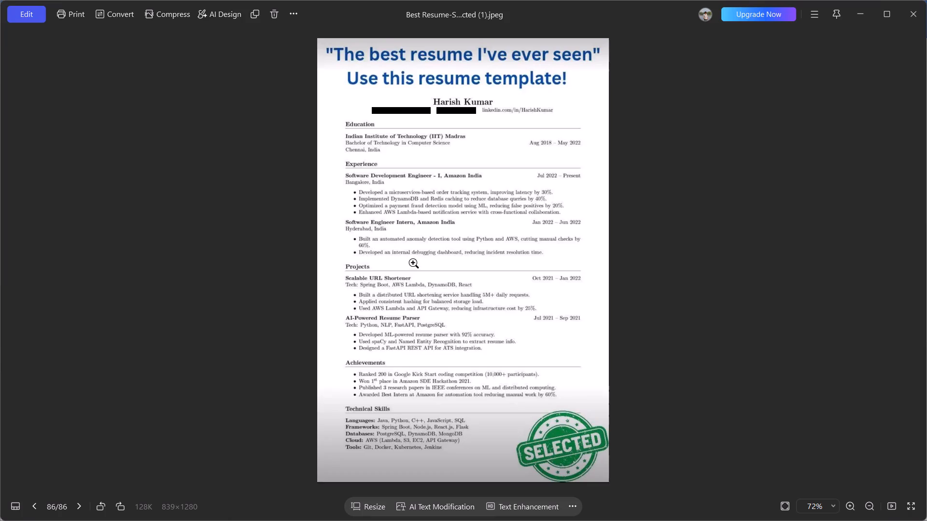
pyautogui.scroll(3, 418, 254)
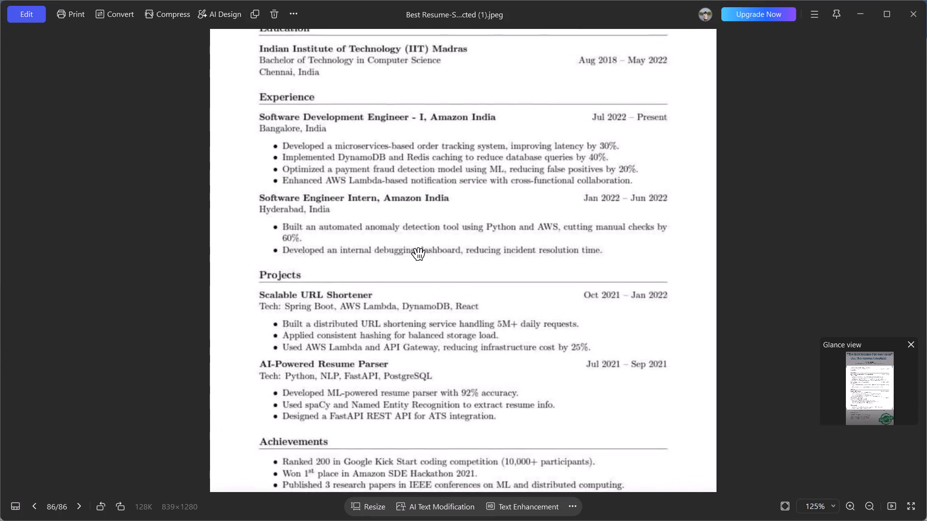
pyautogui.scroll(-1, 418, 254)
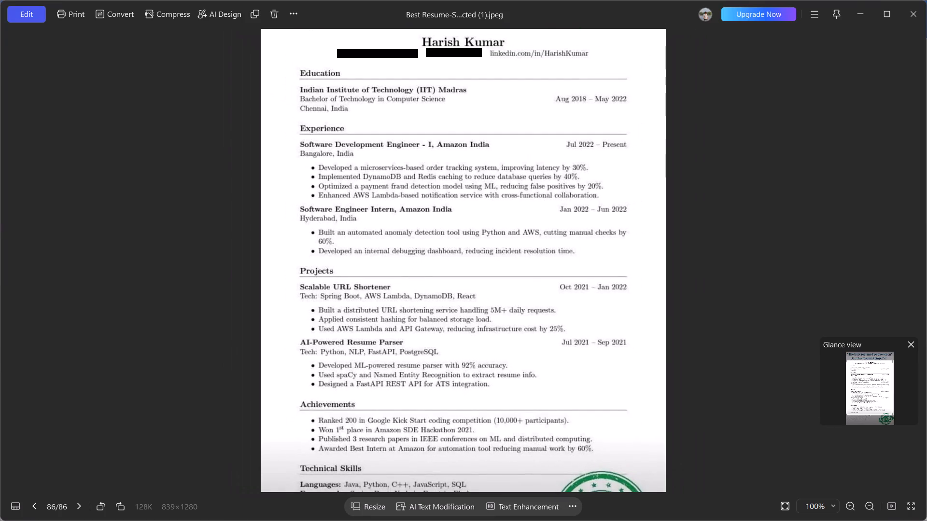
pyautogui.hotkey('alt', 'Tab')
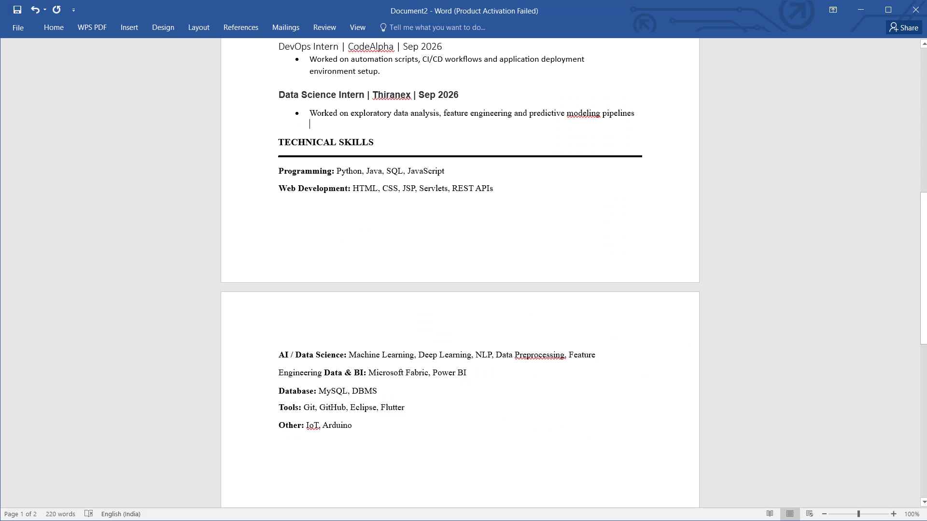
pyautogui.scroll(9, 425, 168)
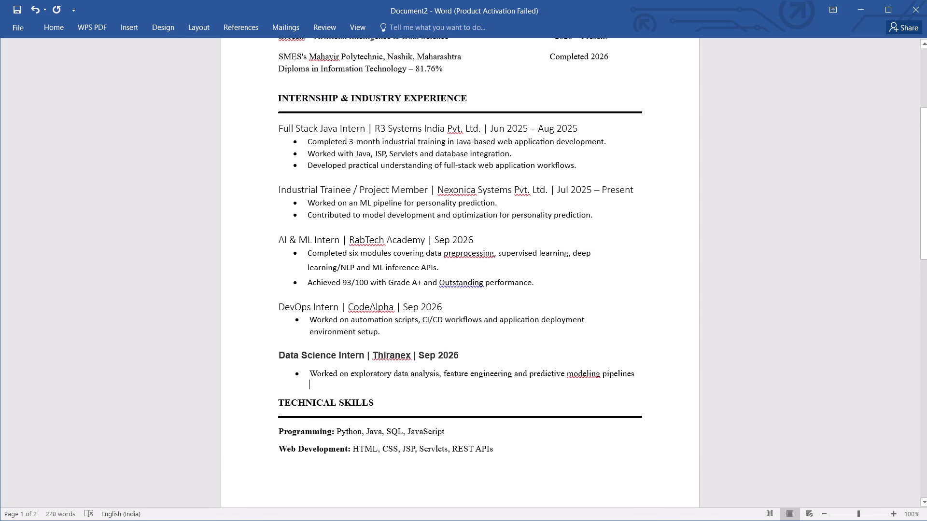
pyautogui.scroll(-3, 425, 168)
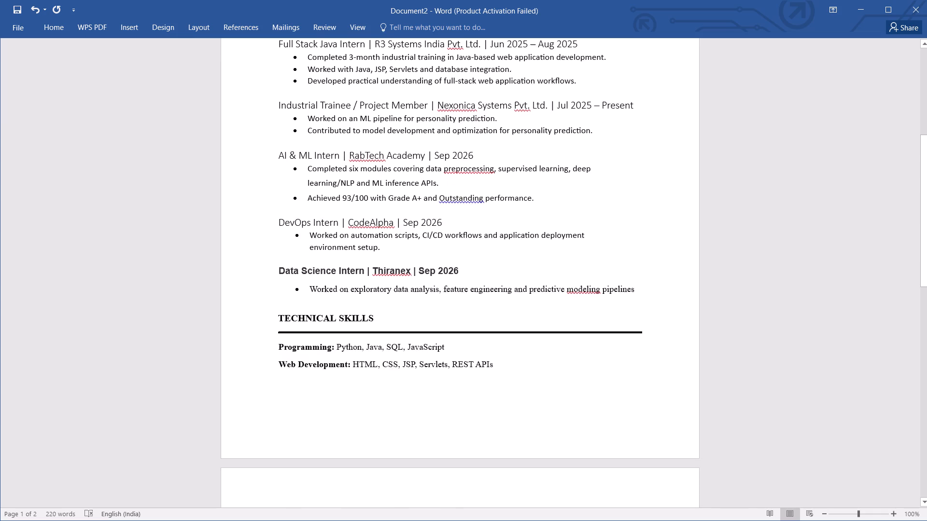
pyautogui.scroll(-2, 425, 168)
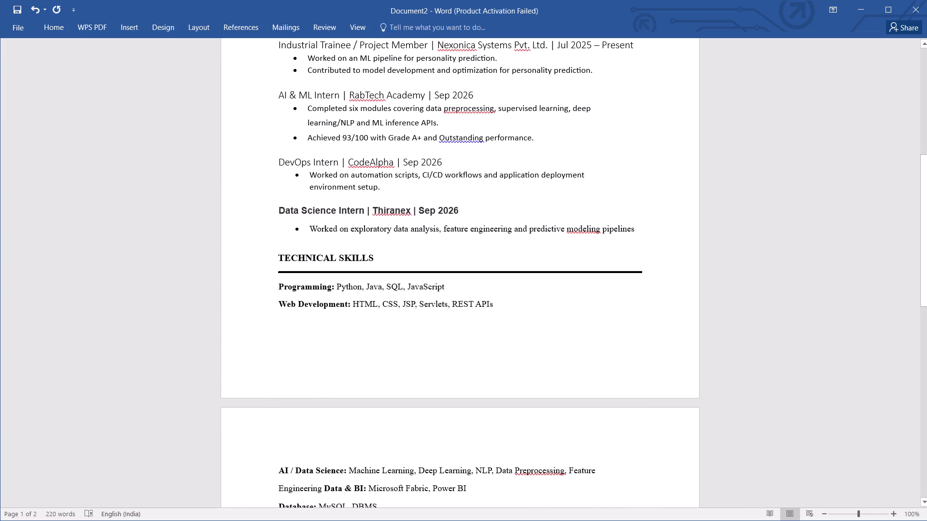
pyautogui.scroll(5, 409, 190)
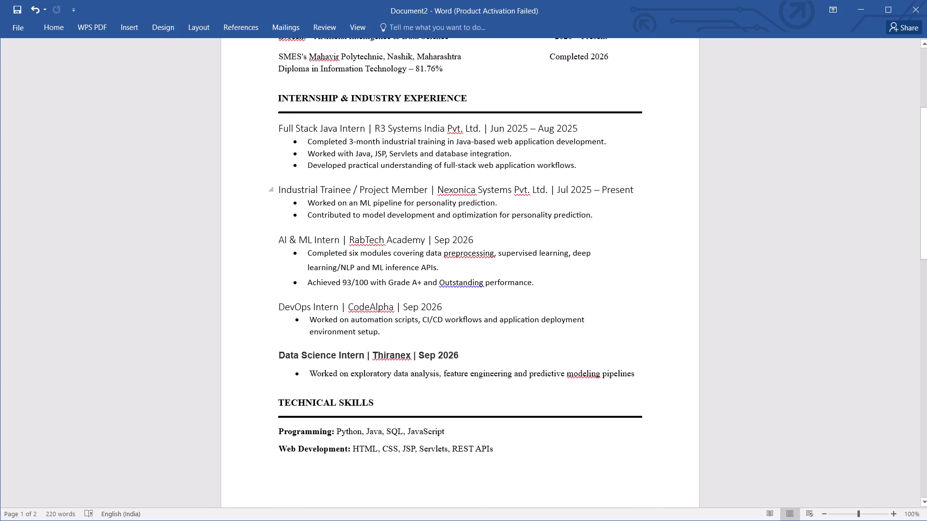
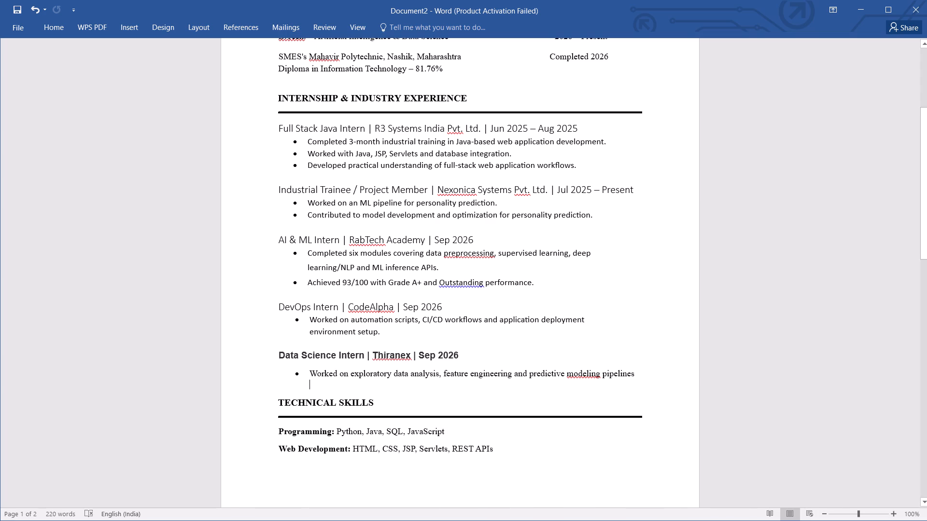
# Shorten the first Full Stack Java Intern bullet to "Training in Java-based web application development.".
pyautogui.click(421, 142)
pyautogui.press('Left')
pyautogui.press('BackSpace')
pyautogui.press('BackSpace')
pyautogui.press('BackSpace')
pyautogui.press('BackSpace')
pyautogui.press('BackSpace')
pyautogui.press('BackSpace')
pyautogui.press('BackSpace')
pyautogui.press('BackSpace')
pyautogui.press('BackSpace')
pyautogui.press('BackSpace')
pyautogui.press('BackSpace')
pyautogui.press('BackSpace')
pyautogui.press('BackSpace')
pyautogui.press('BackSpace')
pyautogui.press('BackSpace')
pyautogui.press('BackSpace')
pyautogui.press('BackSpace')
pyautogui.press('BackSpace')
pyautogui.press('BackSpace')
pyautogui.press('BackSpace')
pyautogui.press('BackSpace')
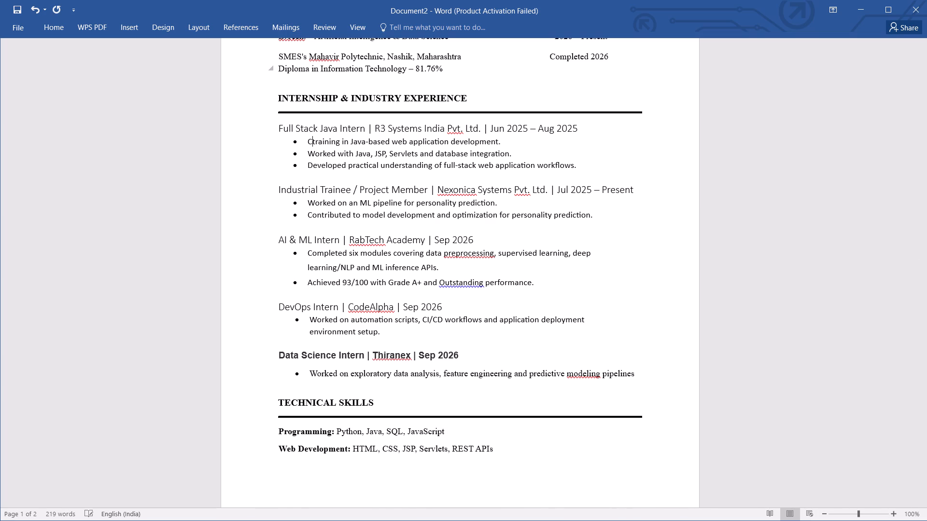
pyautogui.press('BackSpace')
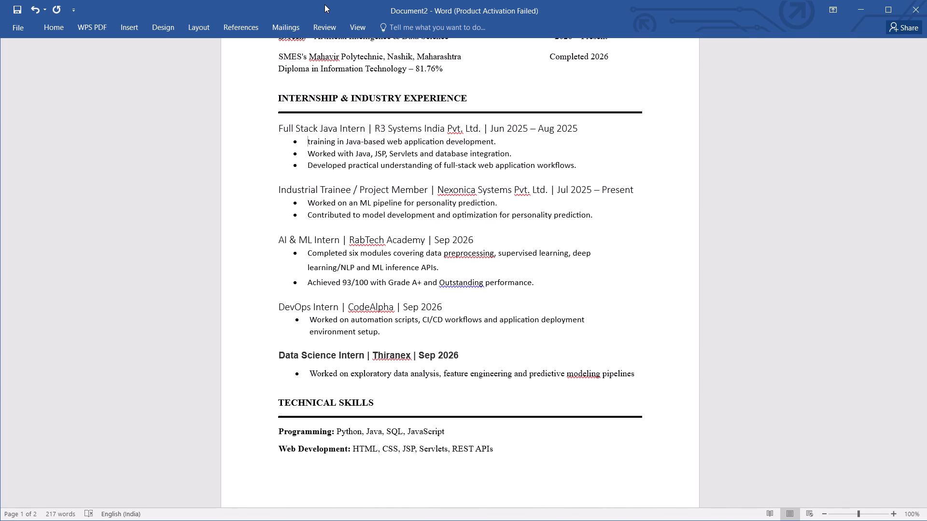
pyautogui.press('Right')
pyautogui.press('BackSpace')
pyautogui.hotkey('shift', 't')
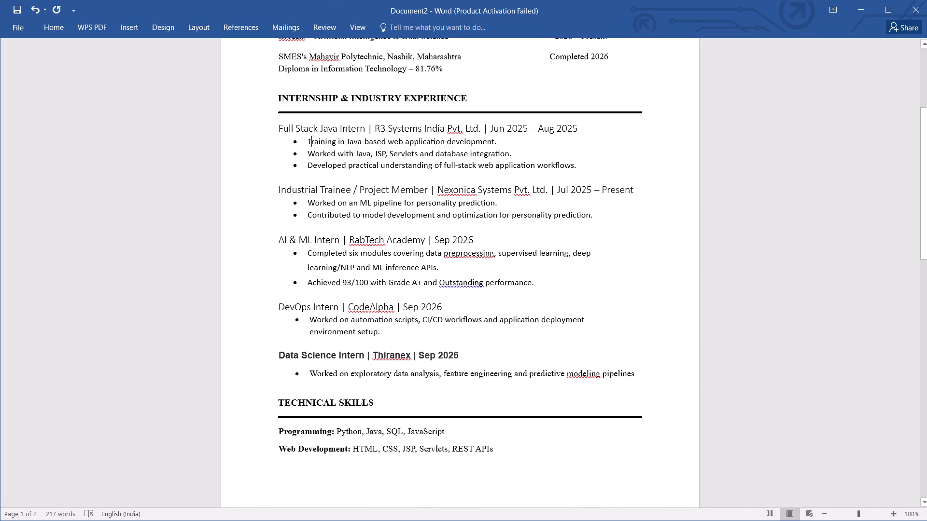
# Delete the Full Stack Java Intern bullet "Developed practical understanding of full-stack web application workflows.".
pyautogui.tripleClick(353, 166)
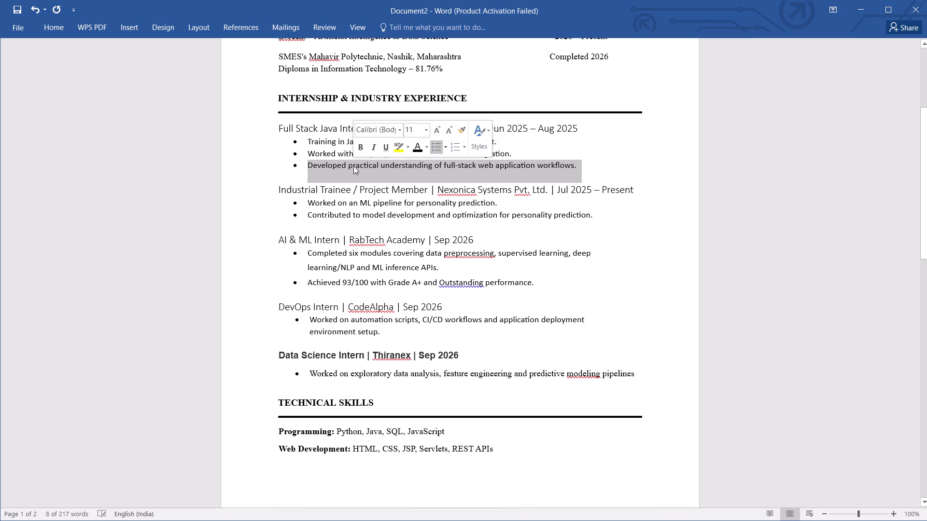
pyautogui.press('BackSpace')
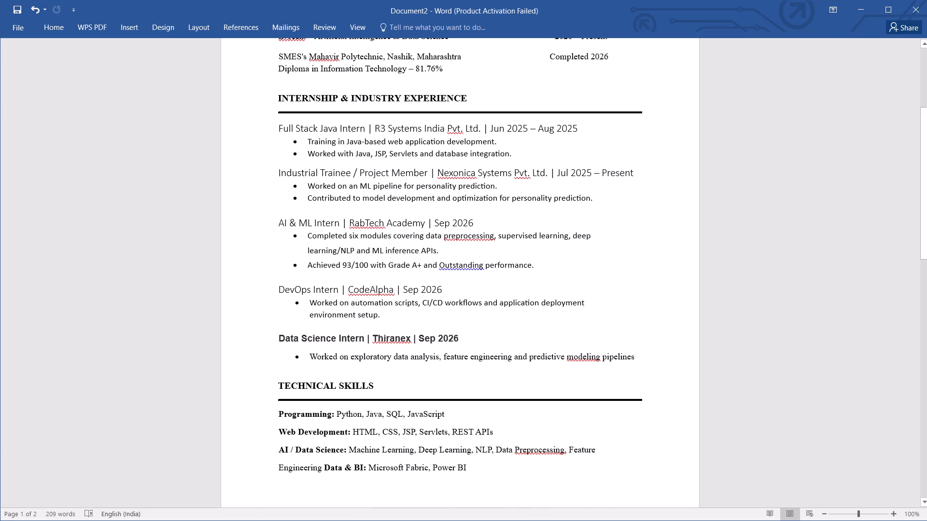
# Add an unbulleted blank line after the Data Science Intern bullet, above the "TECHNICAL SKILLS" heading.
pyautogui.scroll(-7, 391, 150)
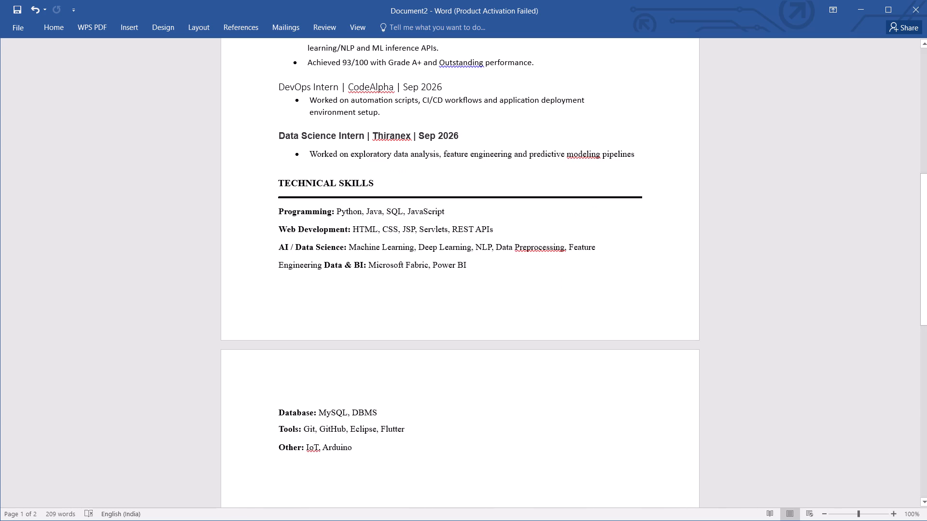
pyautogui.click(643, 155)
pyautogui.press('Return')
pyautogui.press('BackSpace')
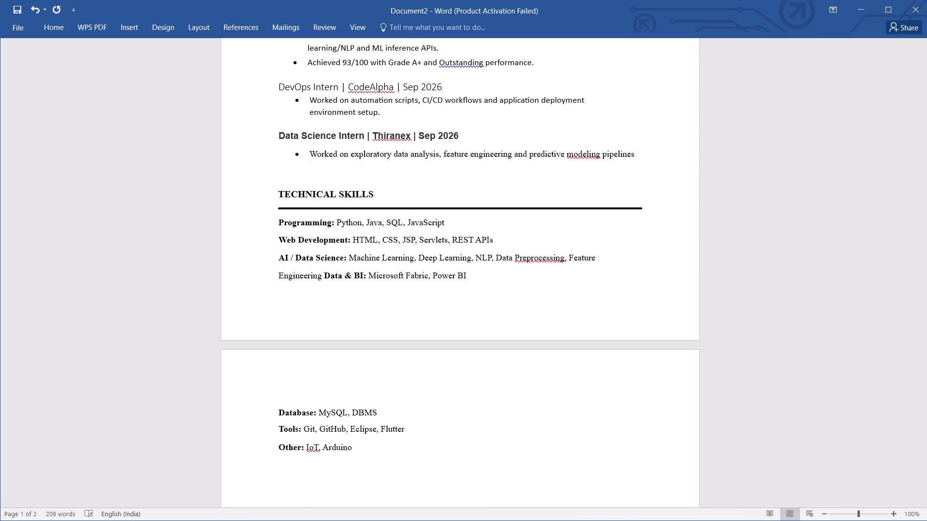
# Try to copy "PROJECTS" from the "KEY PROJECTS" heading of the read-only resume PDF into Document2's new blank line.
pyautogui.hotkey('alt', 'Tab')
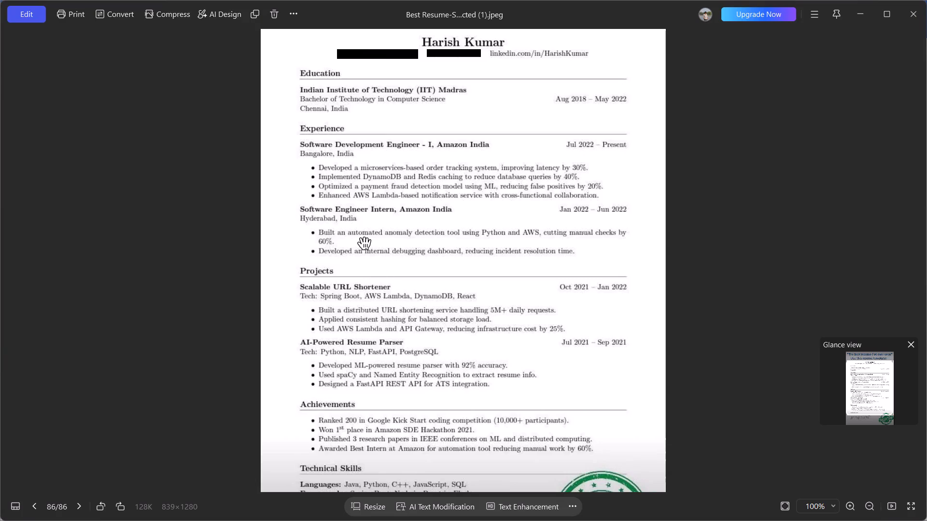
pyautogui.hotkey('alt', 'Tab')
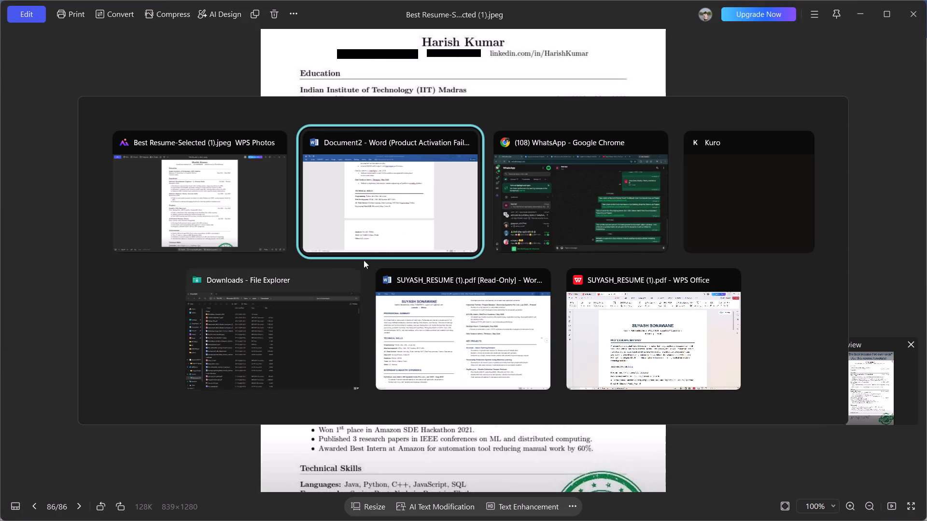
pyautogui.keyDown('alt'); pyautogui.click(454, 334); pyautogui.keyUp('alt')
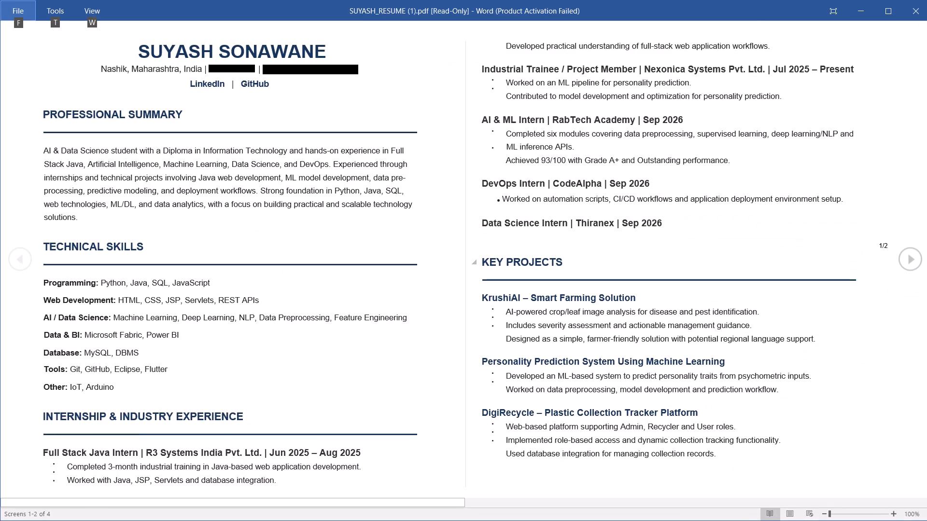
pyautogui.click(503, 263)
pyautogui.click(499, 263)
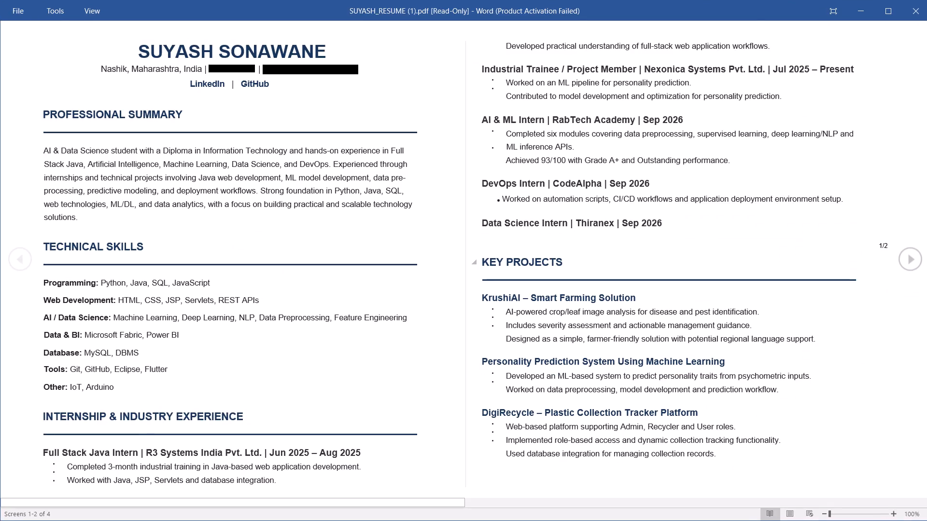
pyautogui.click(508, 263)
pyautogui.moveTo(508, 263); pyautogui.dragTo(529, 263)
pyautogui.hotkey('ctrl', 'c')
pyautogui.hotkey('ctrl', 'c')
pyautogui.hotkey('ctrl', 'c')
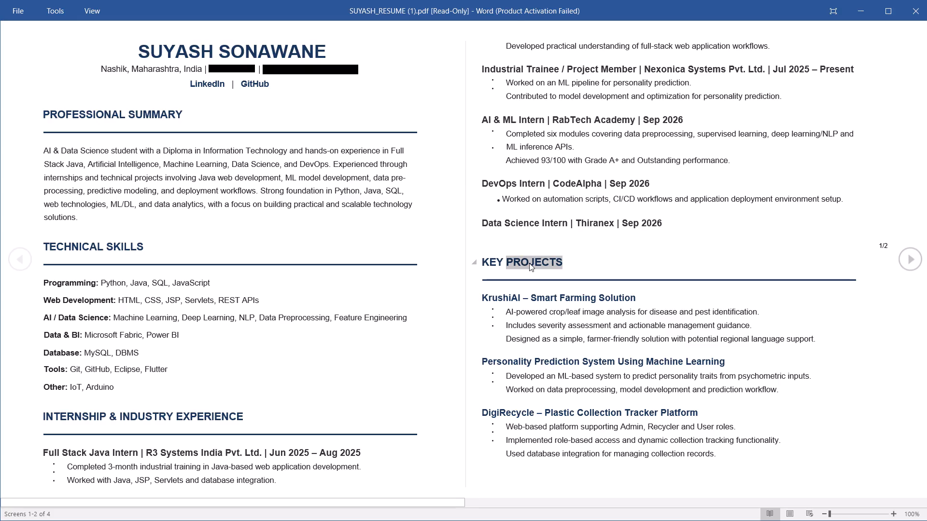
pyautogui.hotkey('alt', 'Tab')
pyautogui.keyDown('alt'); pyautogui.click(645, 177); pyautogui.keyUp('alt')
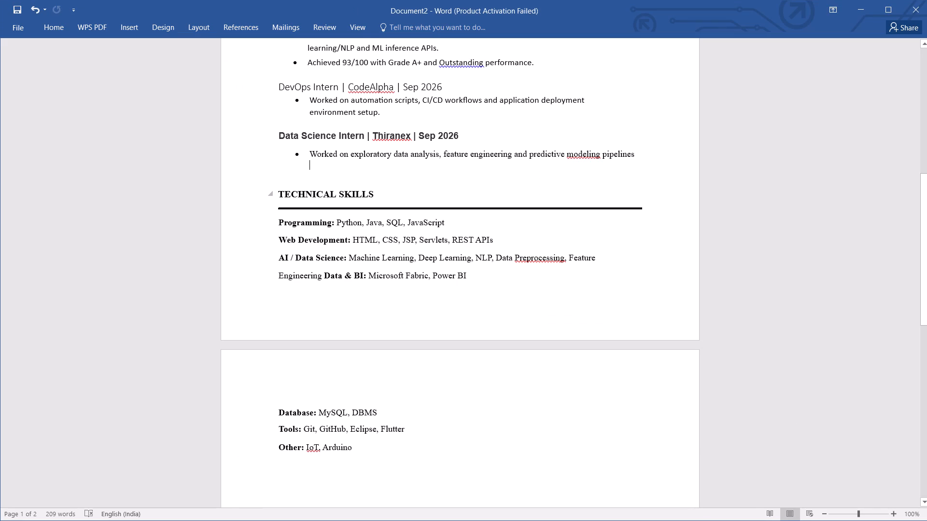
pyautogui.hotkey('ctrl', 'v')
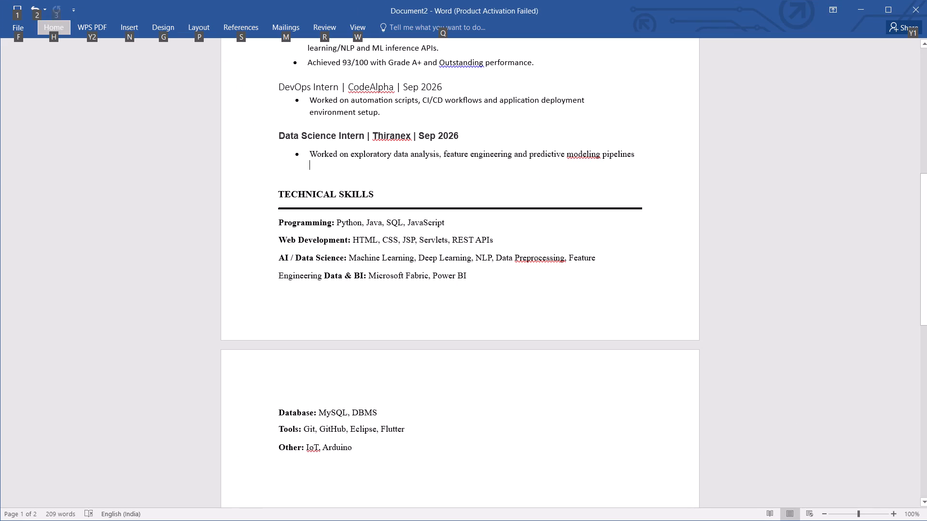
# Switch back to the read-only resume PDF in Word and examine its "KEY PROJECTS" section and first project entry.
pyautogui.hotkey('alt', 'Tab')
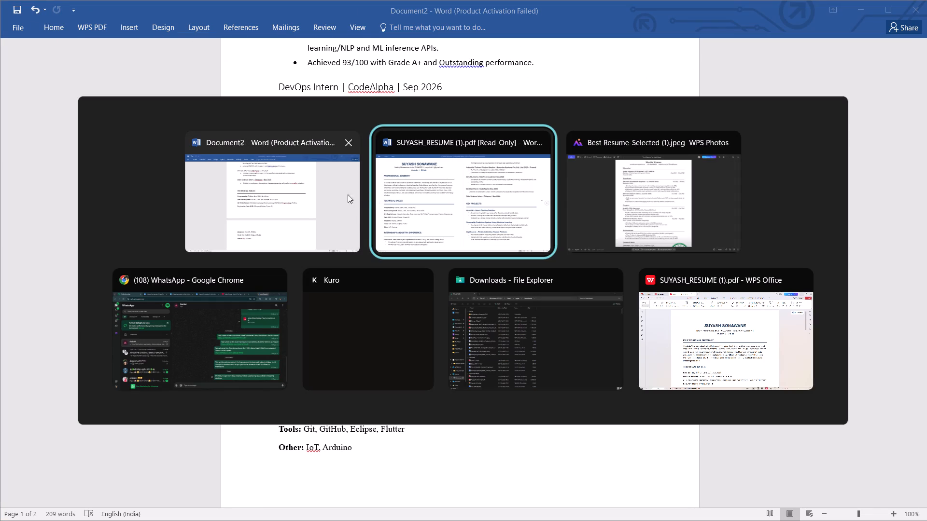
pyautogui.click(532, 260)
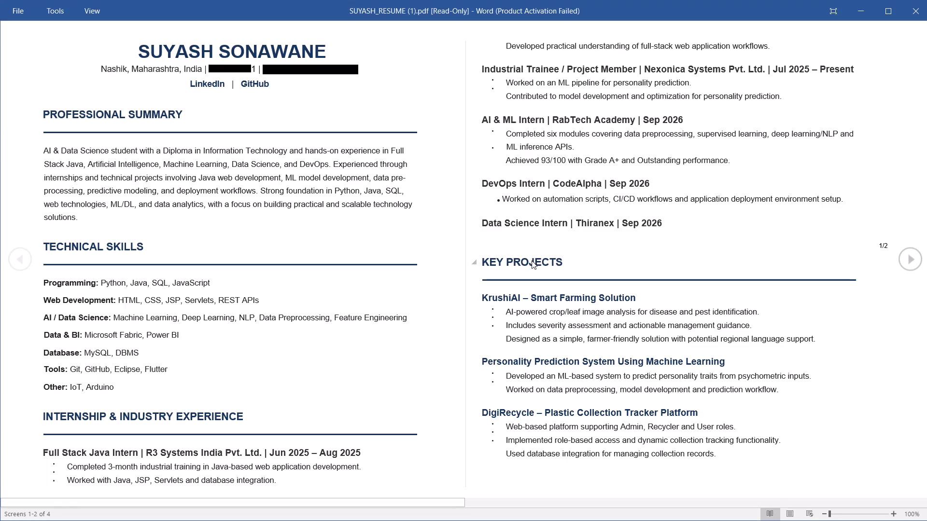
pyautogui.scroll(6, 565, 207)
pyautogui.scroll(-4, 565, 207)
pyautogui.scroll(4, 565, 207)
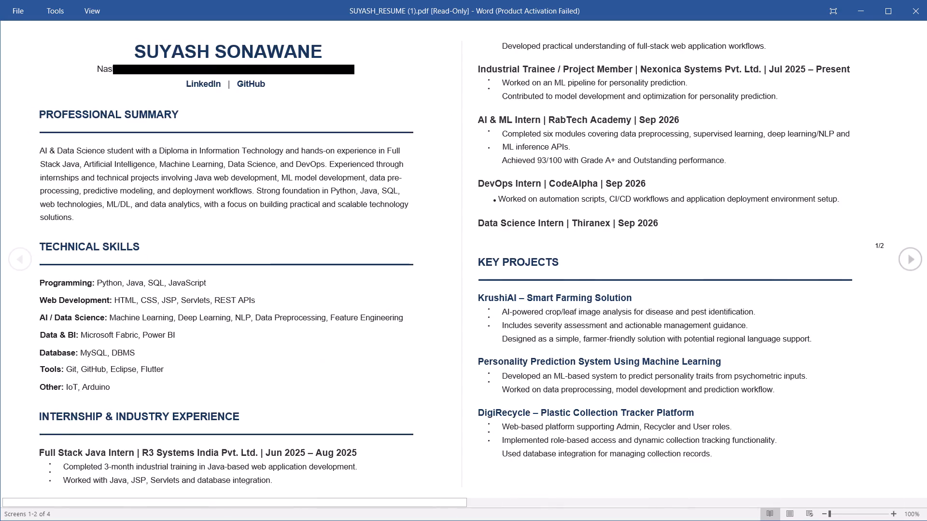
pyautogui.click(507, 317)
pyautogui.click(518, 313)
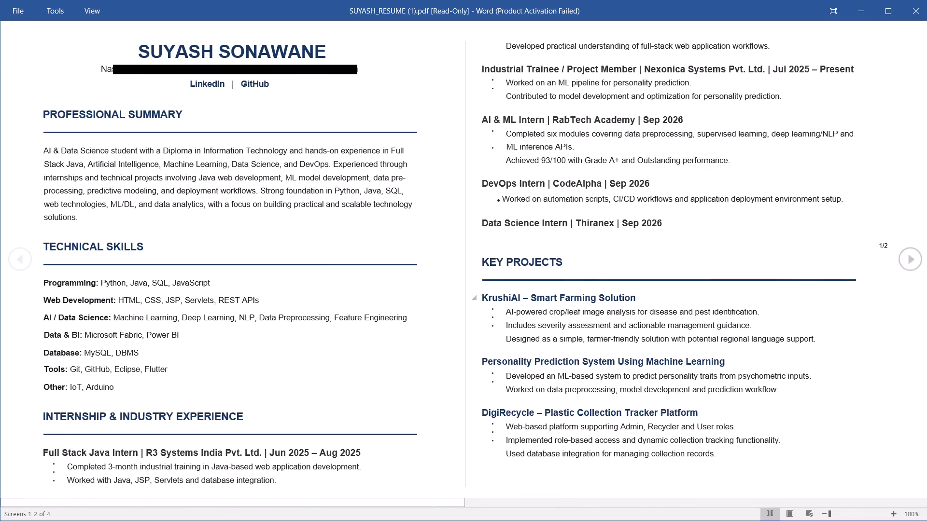
pyautogui.click(548, 298)
# Close the read-only resume PDF that is open in Word.
pyautogui.click(29, 11)
pyautogui.click(13, 23)
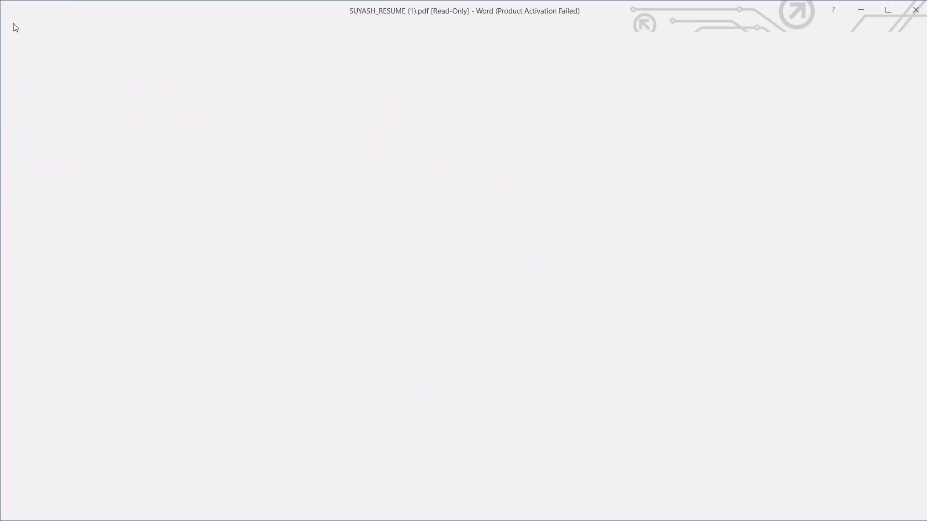
pyautogui.click(42, 13)
pyautogui.click(609, 21)
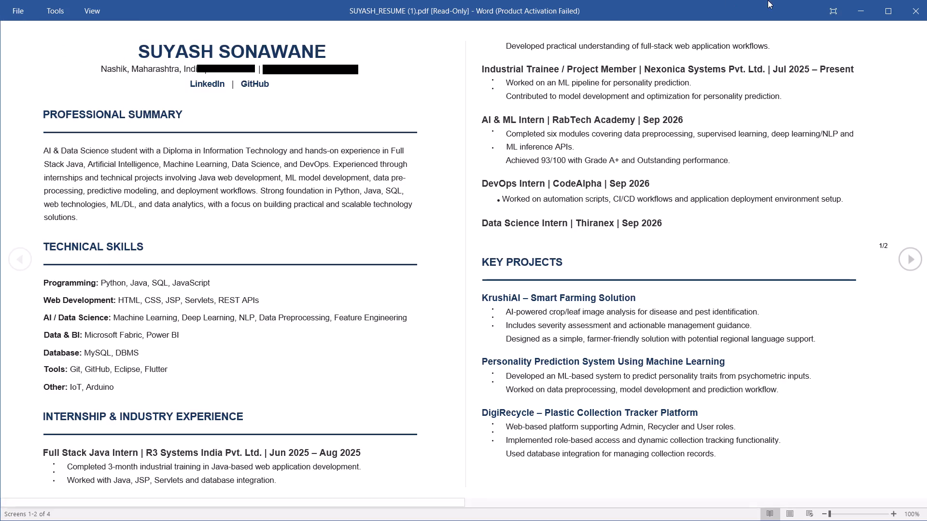
pyautogui.click(922, 6)
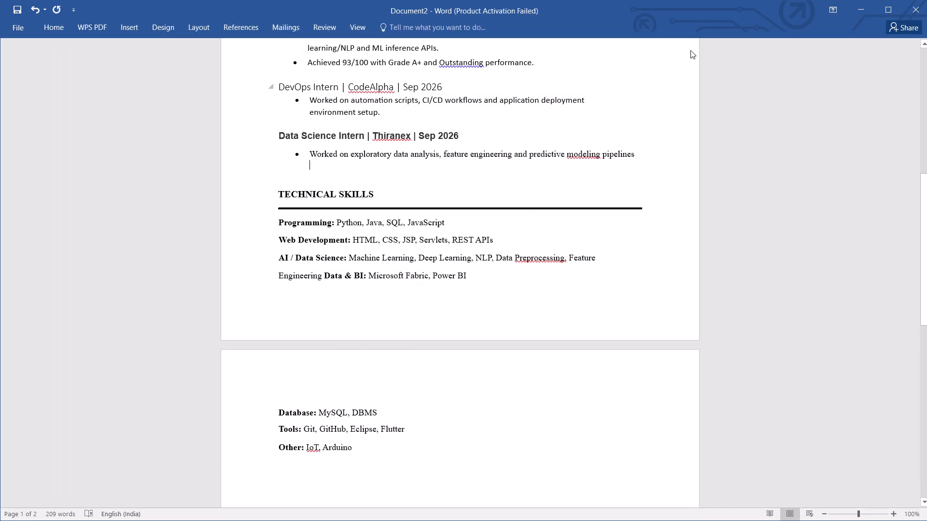
# Minimize the Document2 window to reach the windows behind it.
pyautogui.click(866, 0)
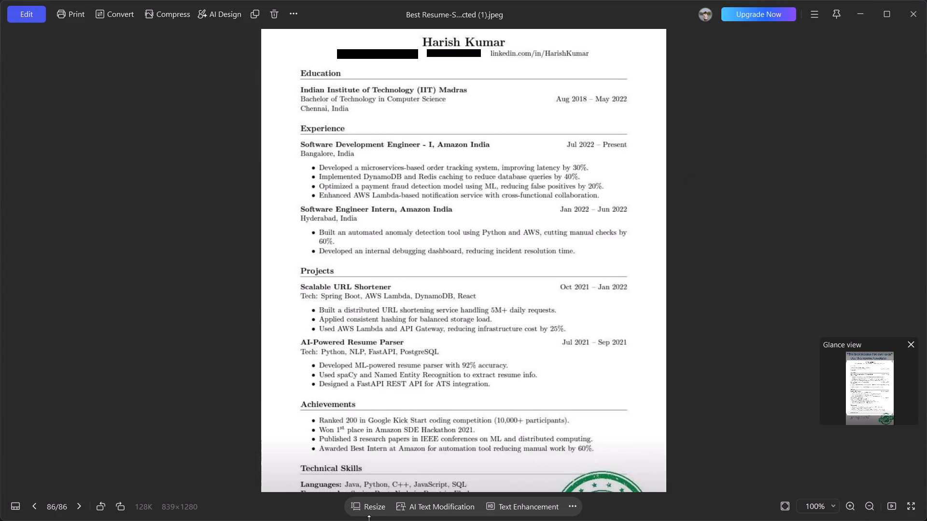
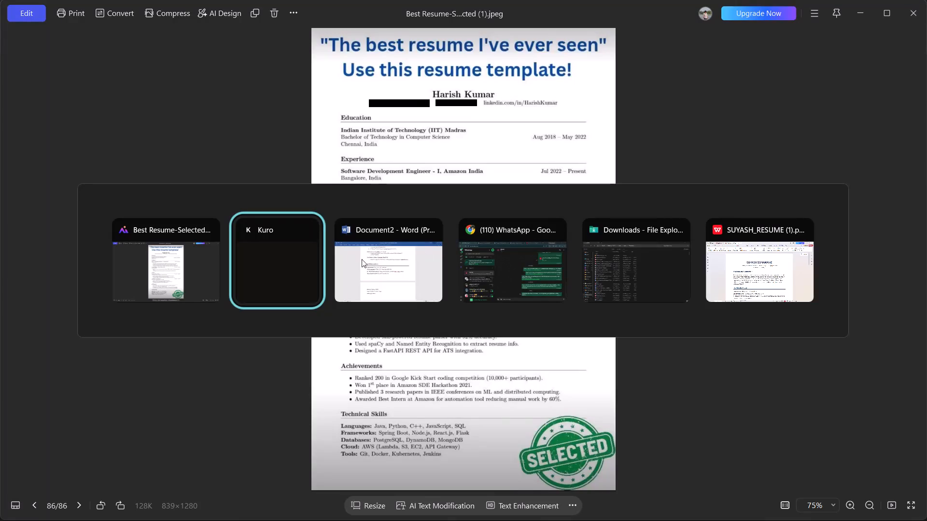
# Go to the desktop and open the resume PDF there with Word 2016.
pyautogui.click(162, 257)
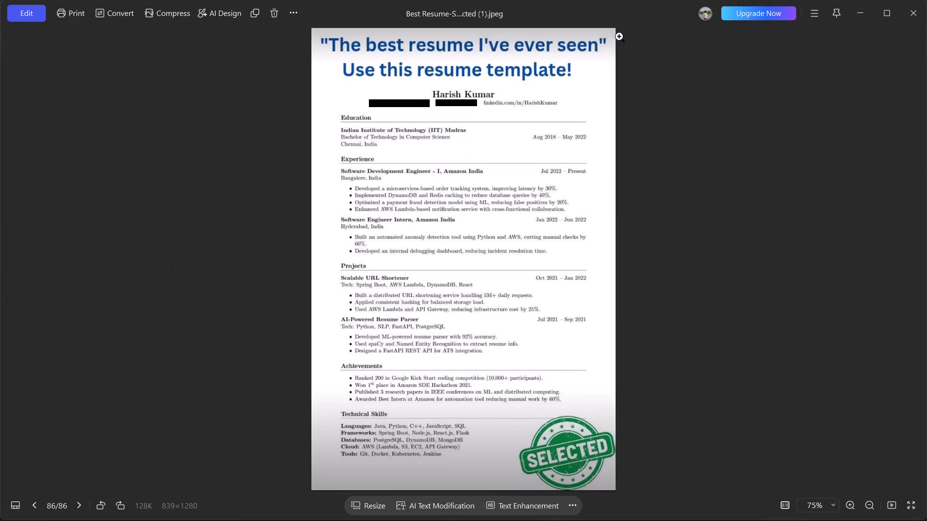
pyautogui.click(854, 13)
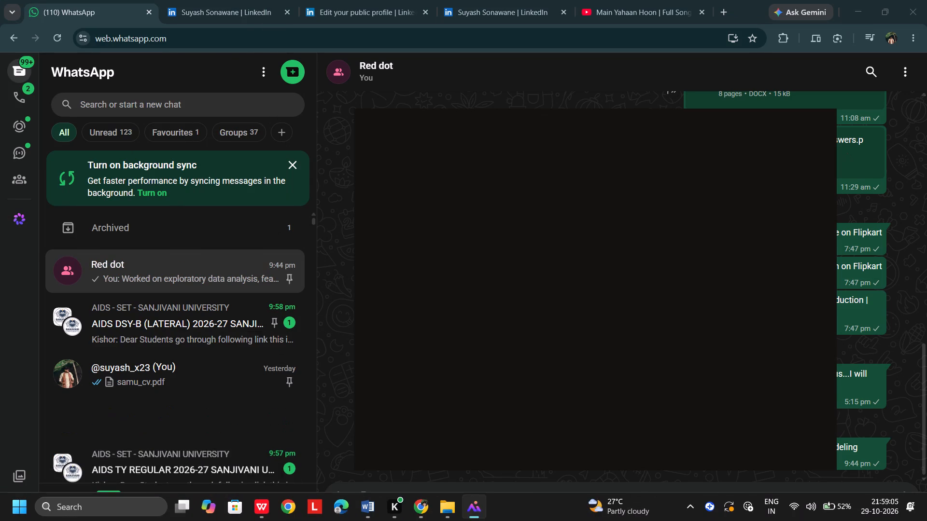
pyautogui.click(926, 520)
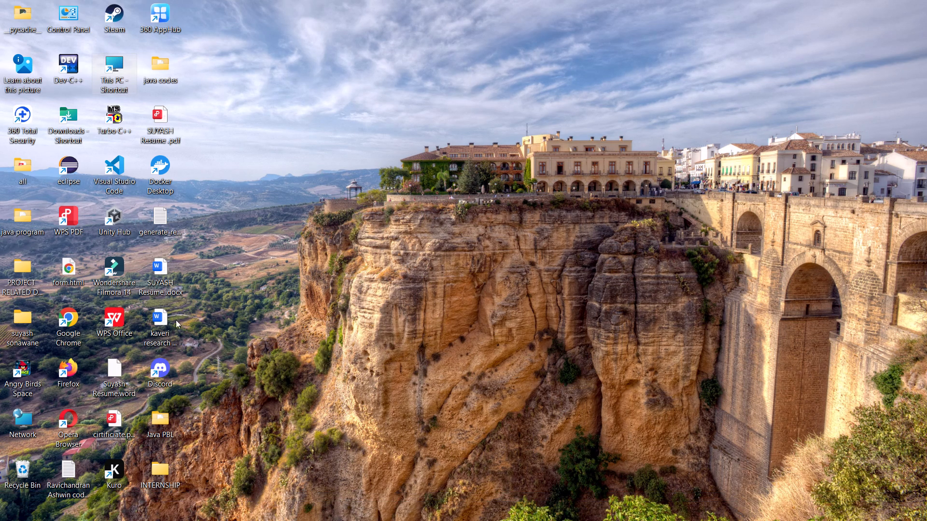
pyautogui.rightClick(157, 117)
pyautogui.click(248, 134)
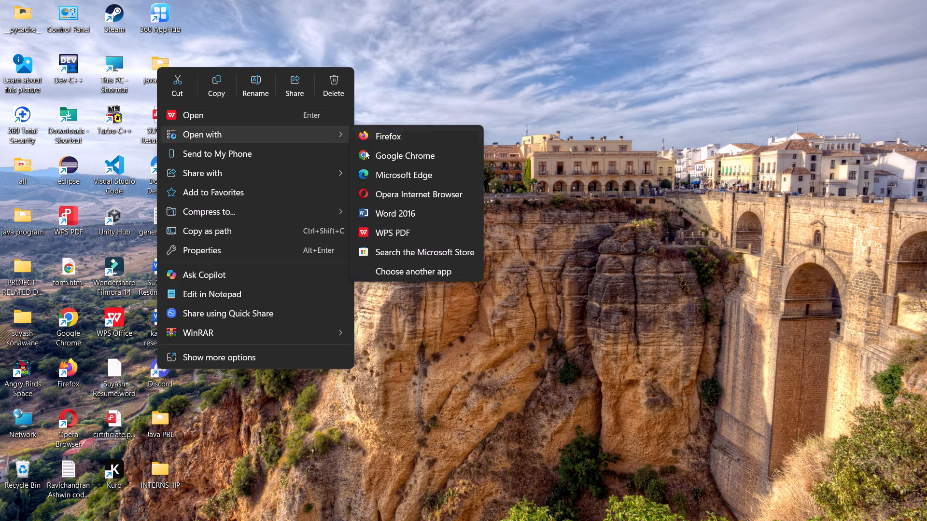
pyautogui.click(395, 221)
pyautogui.click(394, 220)
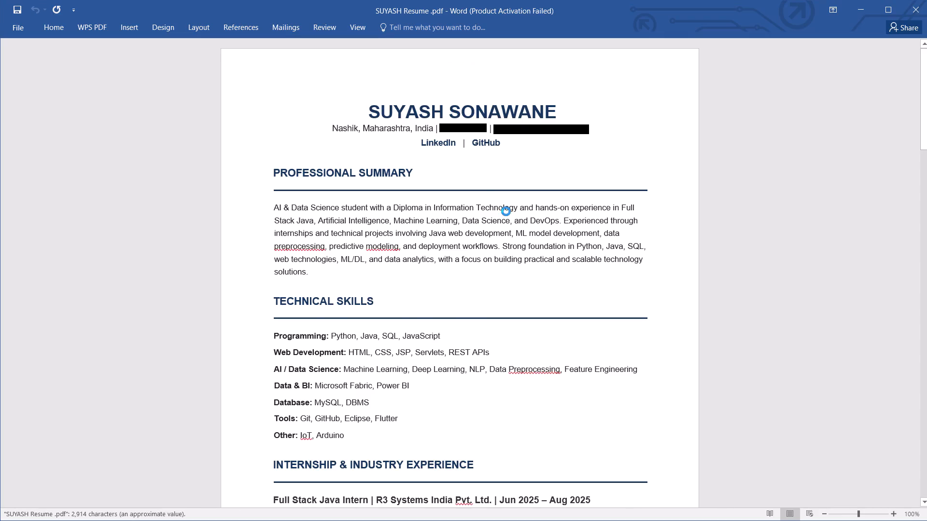
# Copy the word "PROJECTS" from the PDF's "KEY PROJECTS" heading into Document2's blank line below the Data Science Intern bullet.
pyautogui.scroll(-12, 506, 211)
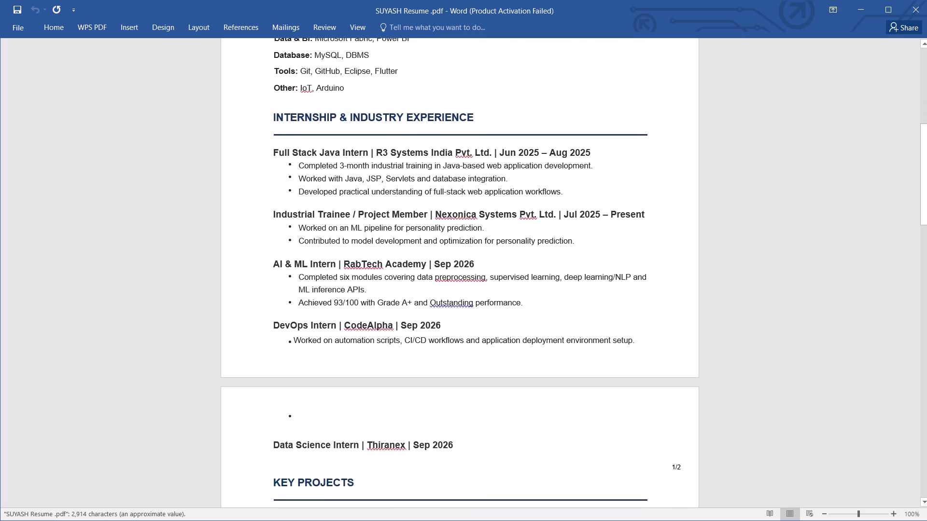
pyautogui.scroll(-11, 492, 192)
pyautogui.tripleClick(317, 161)
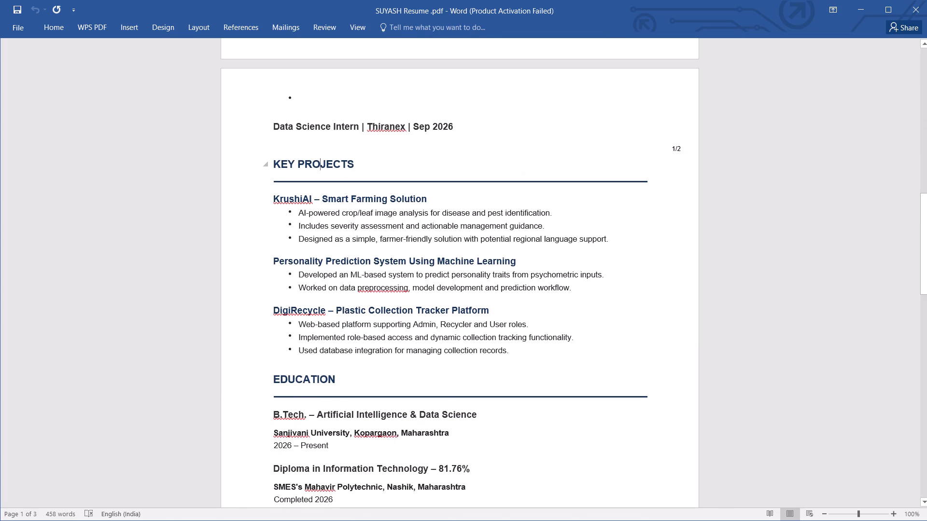
pyautogui.click(324, 165)
pyautogui.moveTo(301, 160); pyautogui.dragTo(350, 170)
pyautogui.click(355, 167)
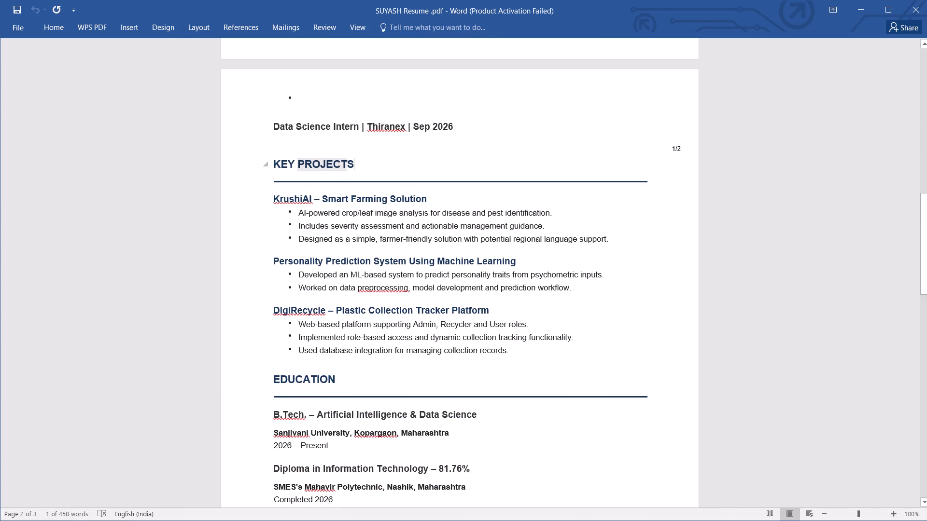
pyautogui.doubleClick(342, 161)
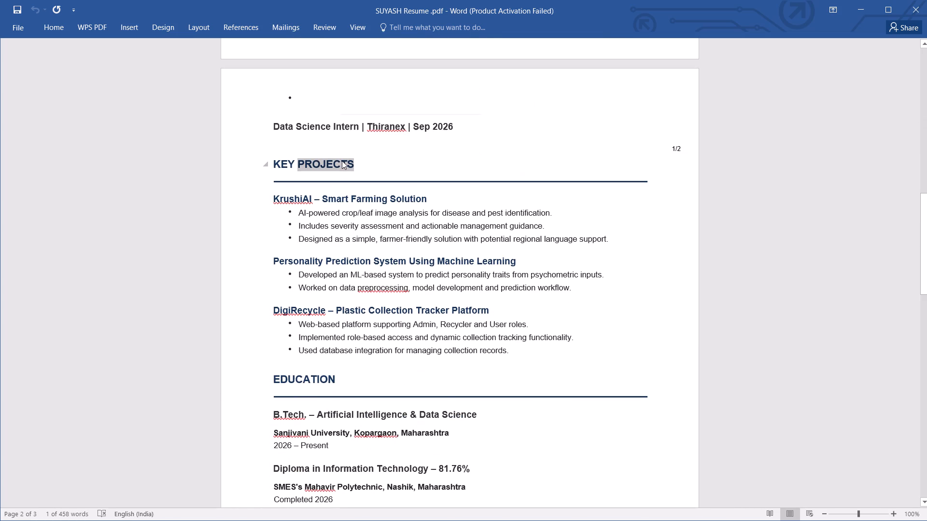
pyautogui.hotkey('ctrl', 'c')
pyautogui.hotkey('alt', 'Tab')
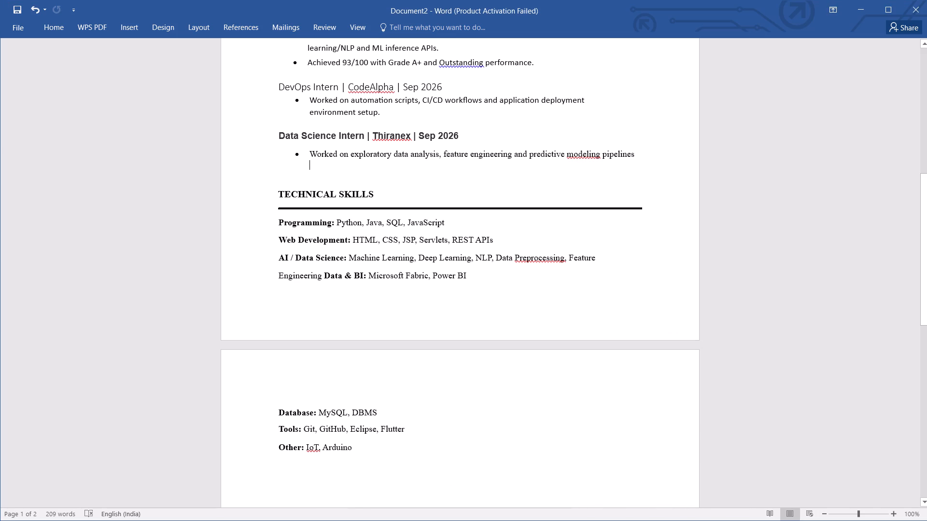
pyautogui.hotkey('ctrl', 'v')
# Make the pasted "PROJECTS" text bold and enlarge it to 14 pt.
pyautogui.moveTo(360, 165); pyautogui.dragTo(348, 163)
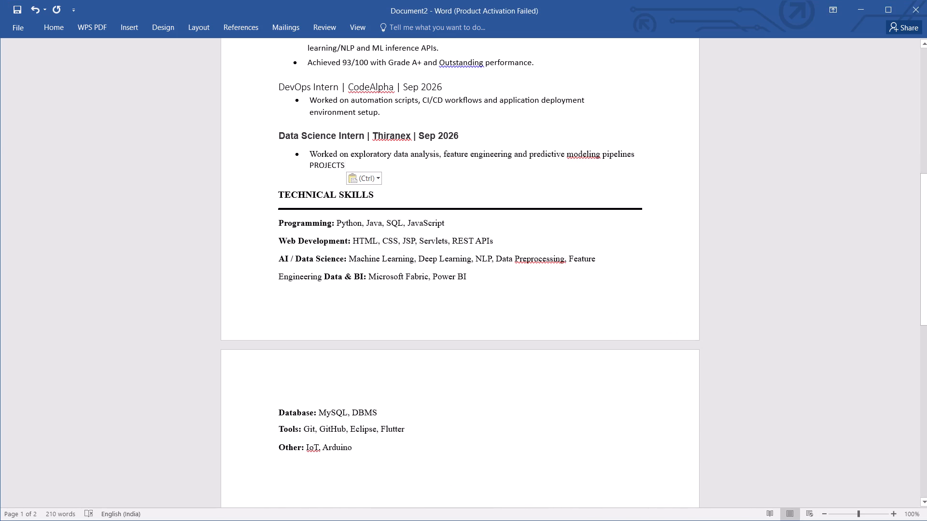
pyautogui.moveTo(348, 163); pyautogui.dragTo(310, 164)
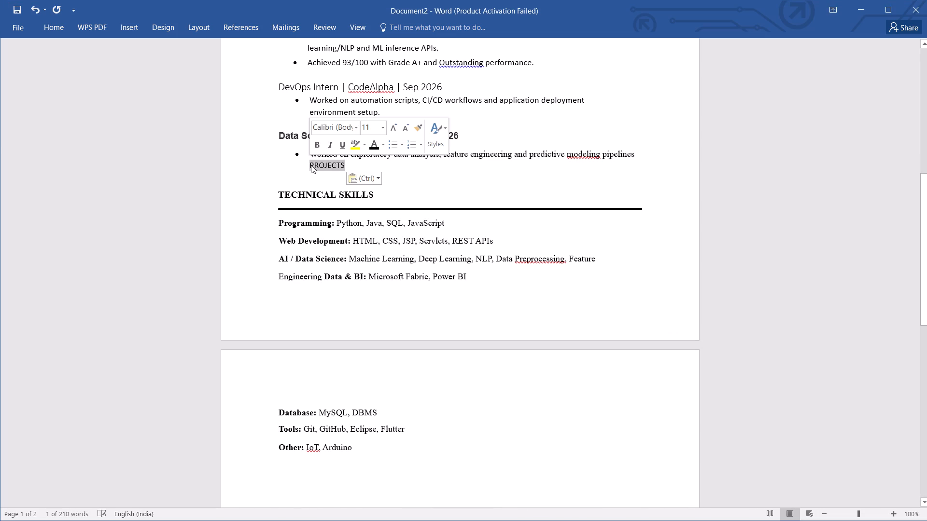
pyautogui.click(315, 151)
pyautogui.doubleClick(388, 134)
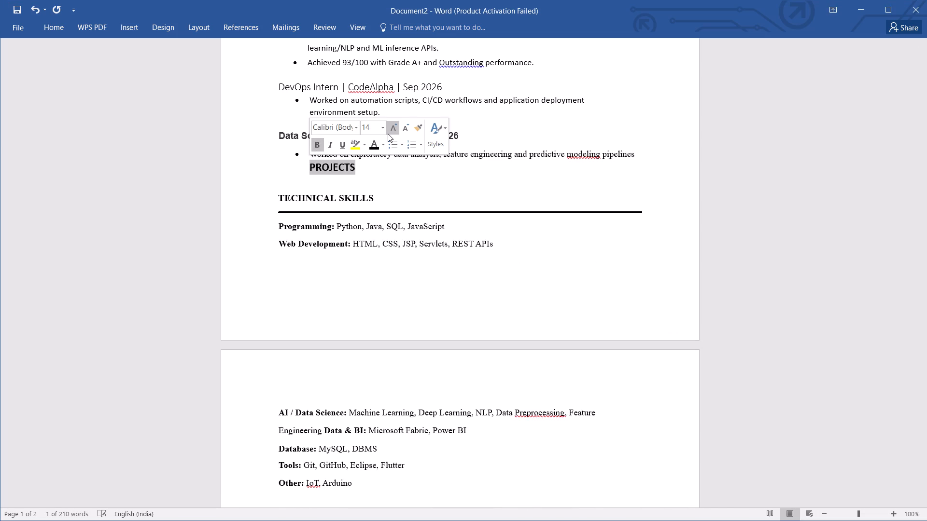
pyautogui.click(366, 165)
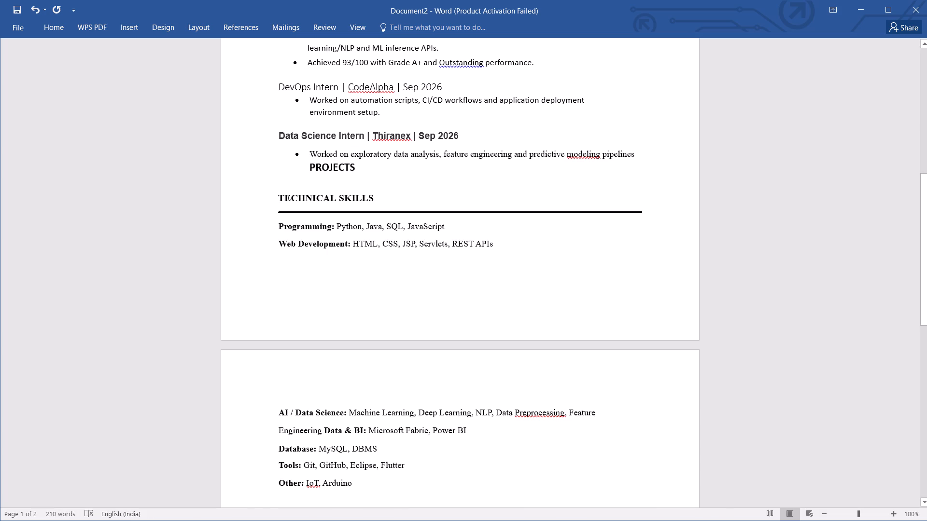
# Insert a blank line above the "PROJECTS" heading and remove the empty line between it and "TECHNICAL SKILLS".
pyautogui.click(310, 164)
pyautogui.press('Return')
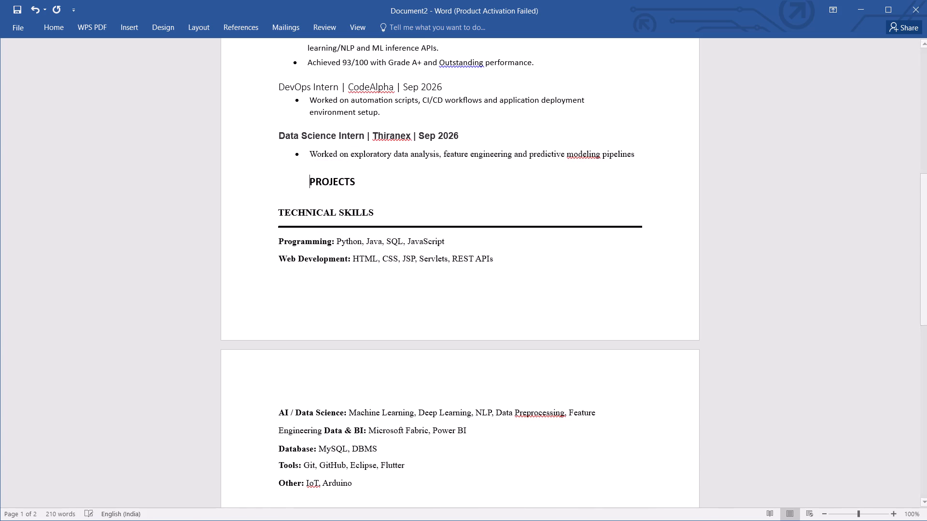
pyautogui.press('Down')
pyautogui.press('BackSpace')
pyautogui.press('BackSpace')
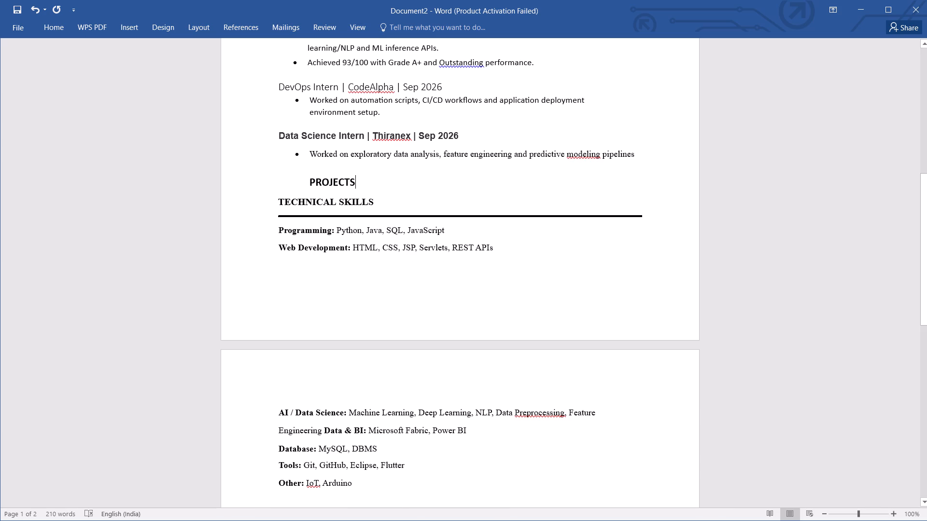
# Set the "PROJECTS" heading in Times New Roman and reduce its font size by one increment.
pyautogui.moveTo(363, 182); pyautogui.dragTo(362, 182)
pyautogui.moveTo(362, 182); pyautogui.dragTo(309, 177)
pyautogui.click(341, 144)
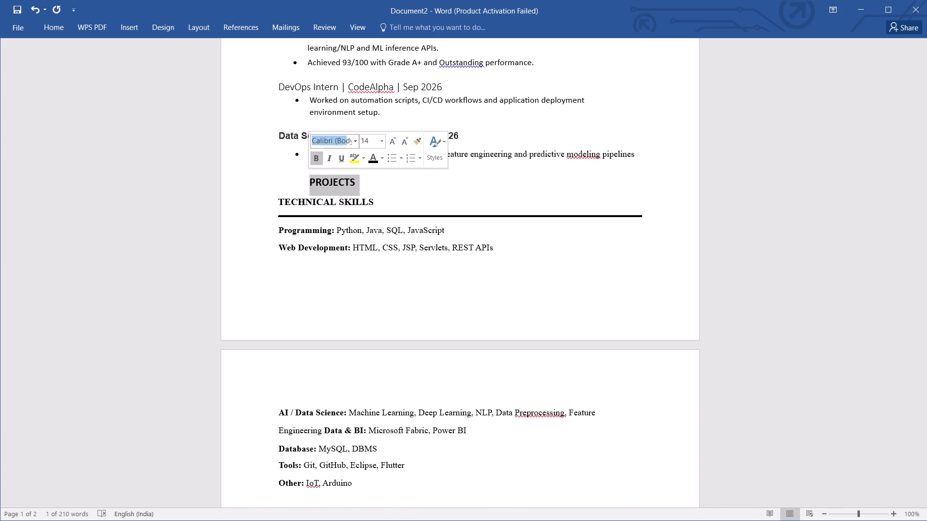
pyautogui.click(353, 142)
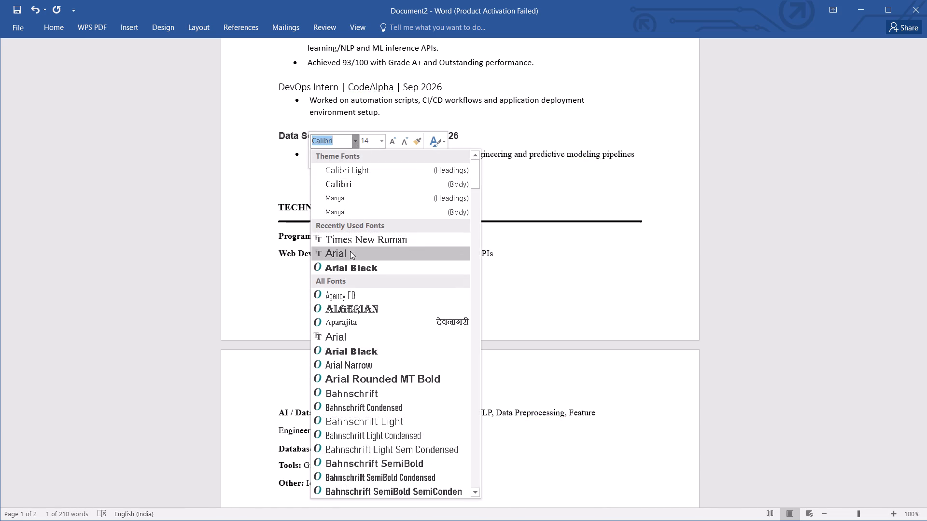
pyautogui.click(348, 245)
pyautogui.doubleClick(360, 205)
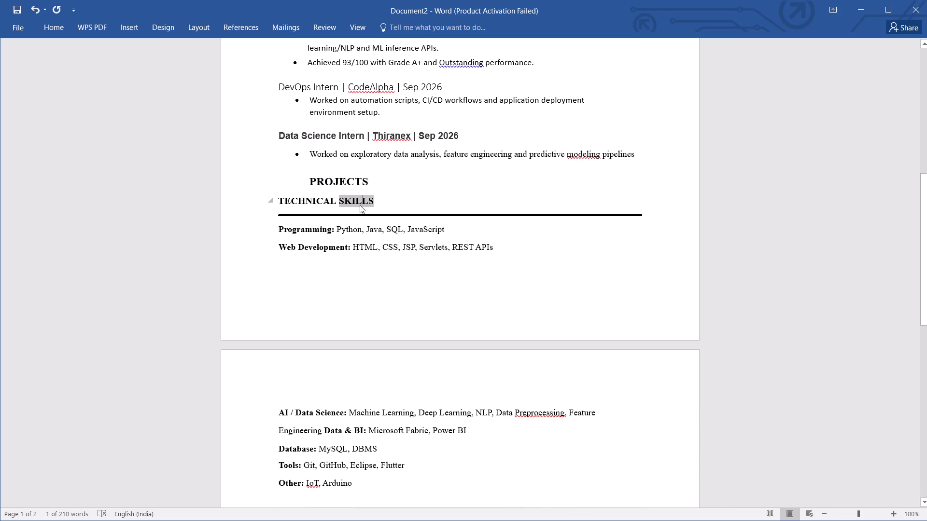
pyautogui.doubleClick(334, 185)
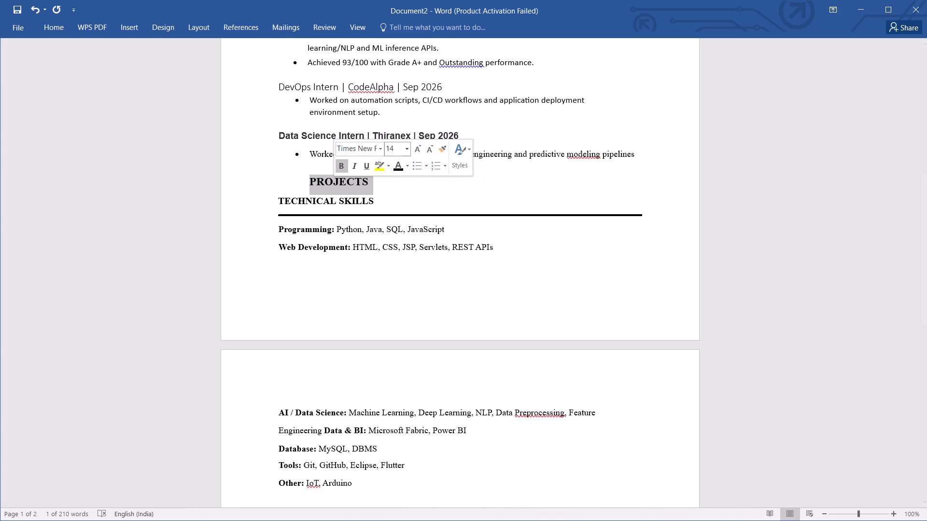
pyautogui.click(428, 151)
pyautogui.click(415, 178)
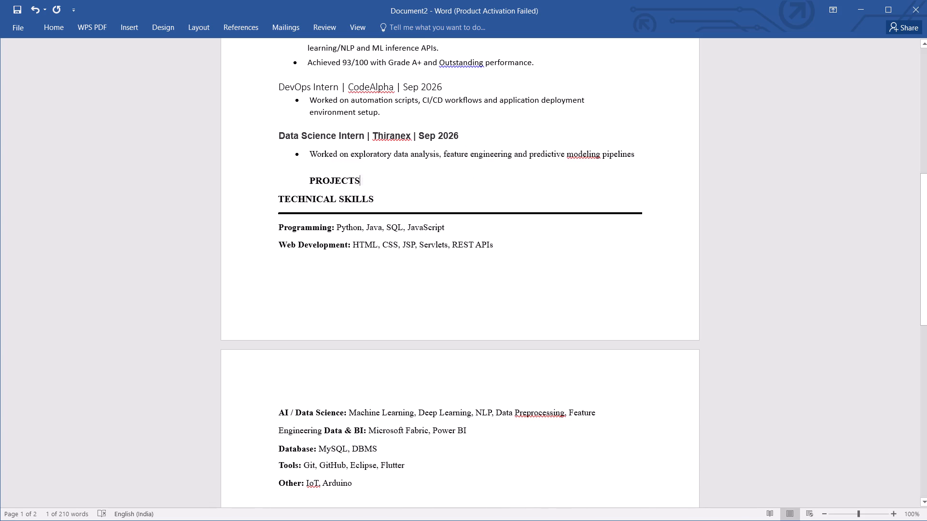
# Copy the horizontal rule under "TECHNICAL SKILLS", try it on a new line below "PROJECTS", and delete the indented copy.
pyautogui.click(363, 209)
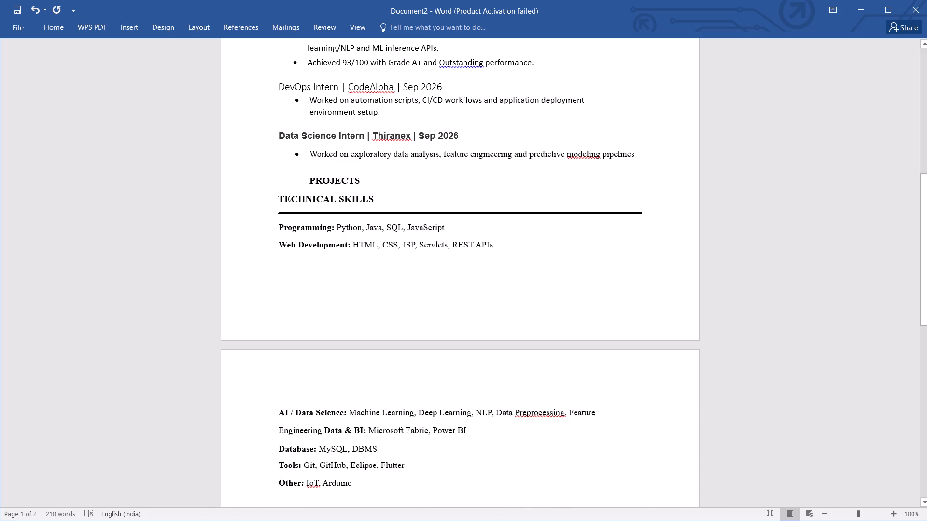
pyautogui.hotkey('ctrl', 'c')
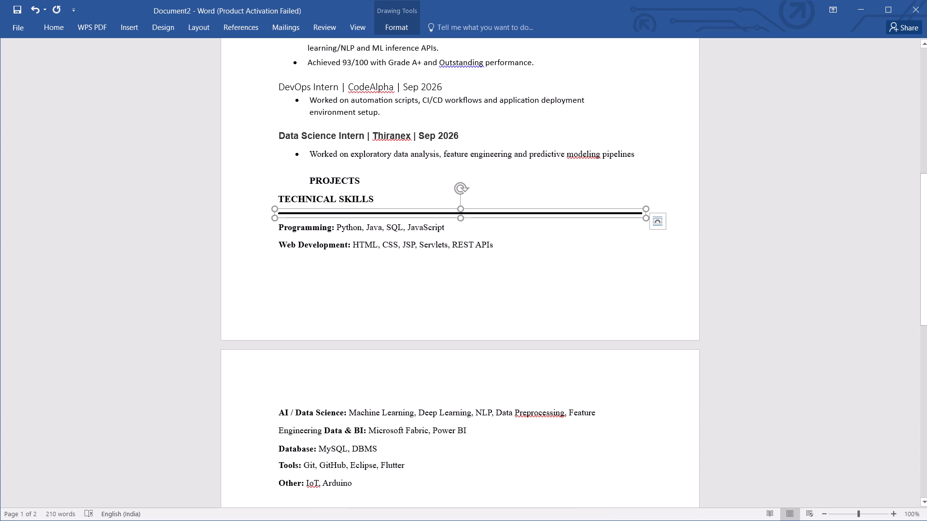
pyautogui.click(364, 181)
pyautogui.press('Return')
pyautogui.hotkey('ctrl', 'v')
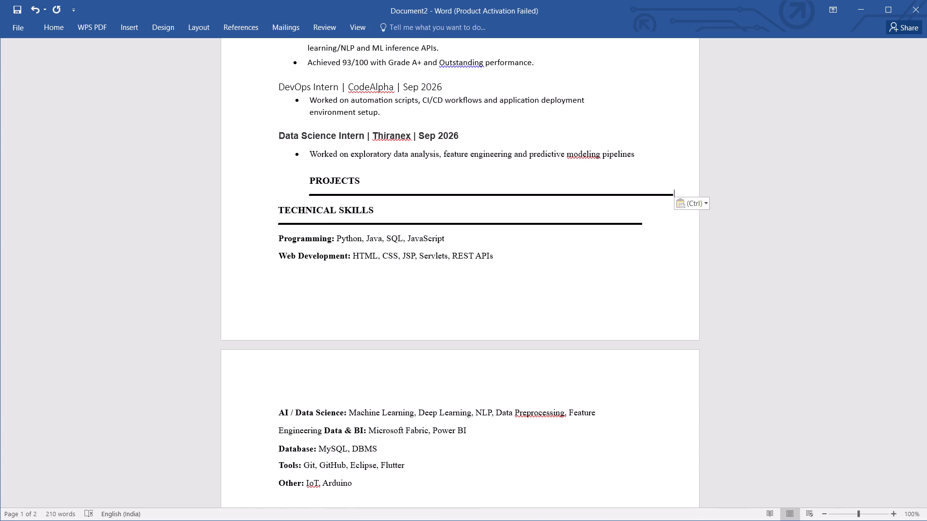
pyautogui.press('BackSpace')
pyautogui.press('Delete')
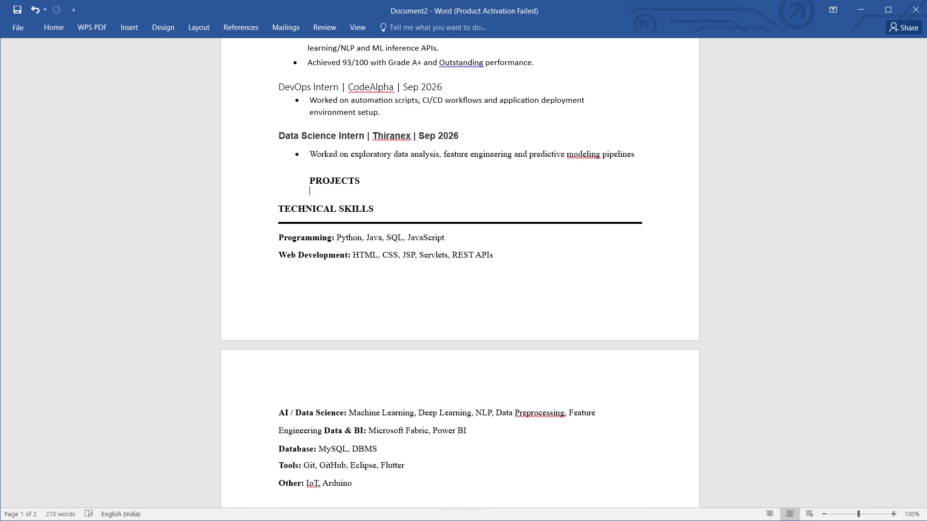
# Remove the left indent from the "PROJECTS" heading to align it with "TECHNICAL SKILLS".
pyautogui.click(302, 187)
pyautogui.click(307, 182)
pyautogui.press('BackSpace')
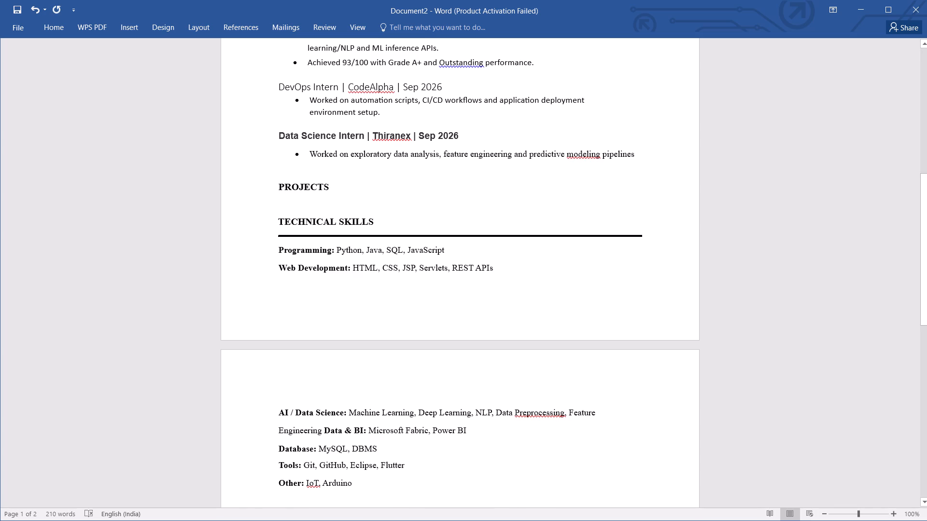
# Remove the indent from the empty line below "PROJECTS" and paste the copied horizontal rule there, aligned with the left margin.
pyautogui.press('Down')
pyautogui.hotkey('ctrl', 'v')
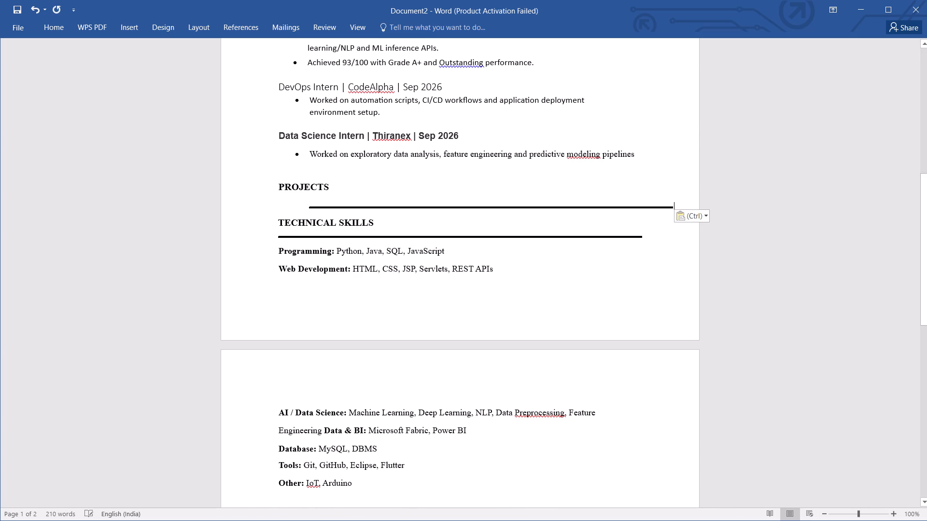
pyautogui.press('BackSpace')
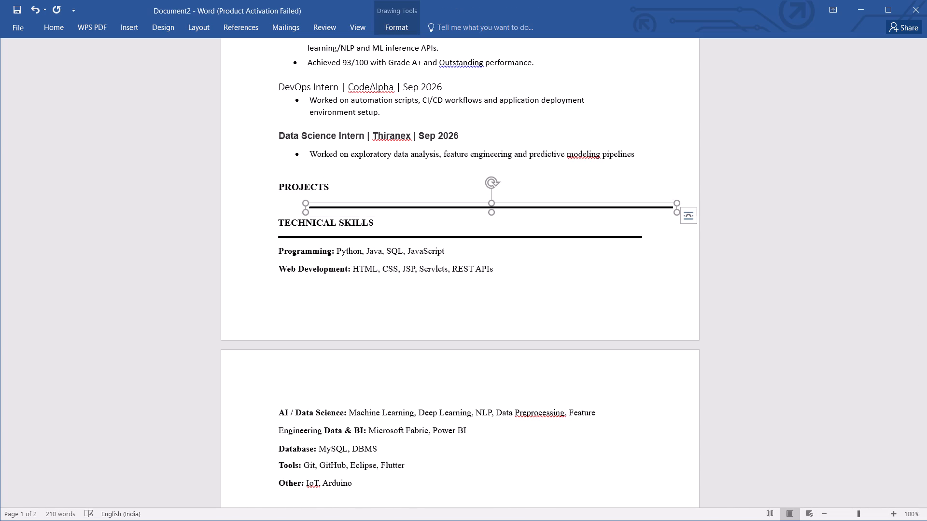
pyautogui.press('Delete')
pyautogui.press('BackSpace')
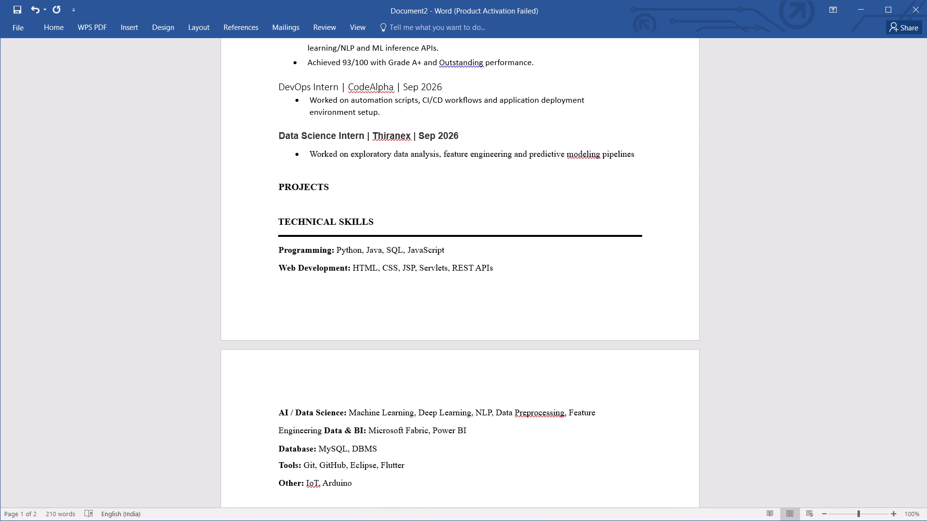
pyautogui.hotkey('ctrl', 'v')
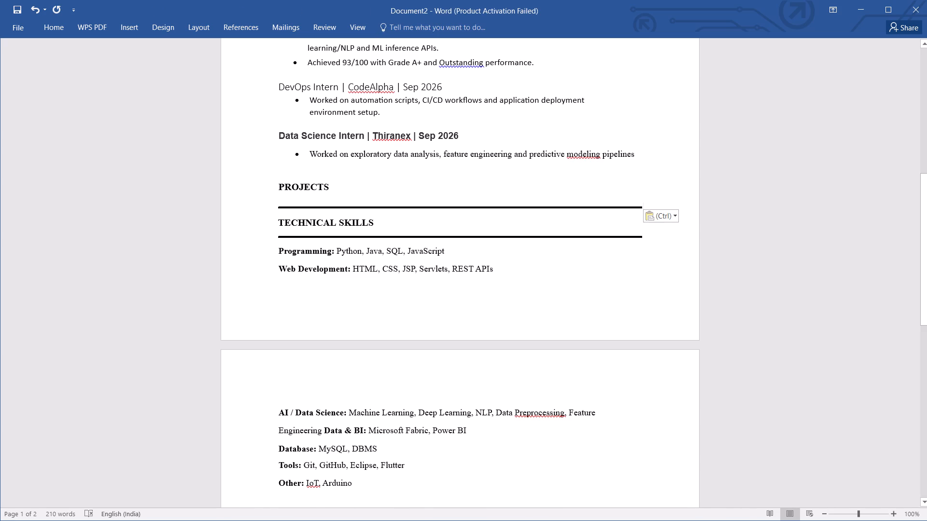
pyautogui.click(319, 199)
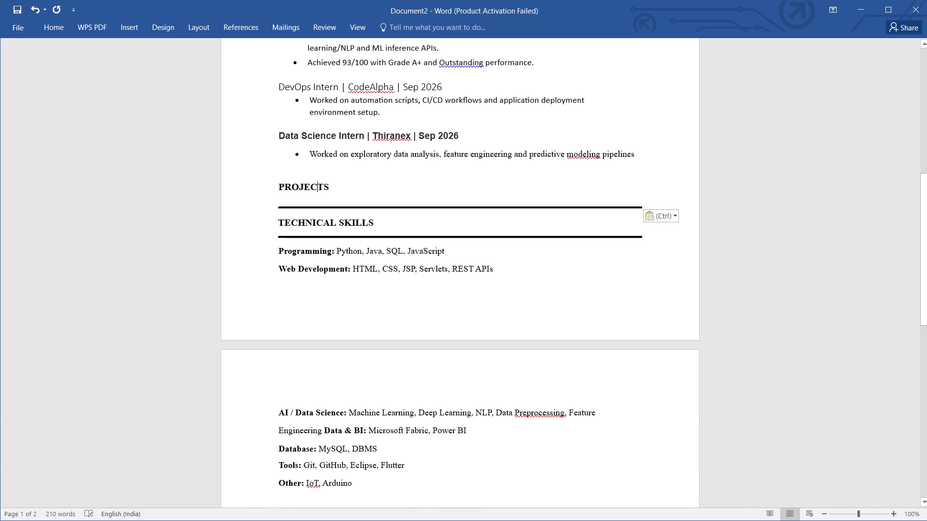
# Set the "PROJECTS" heading to 1.0 line spacing with 0 pt spacing after the paragraph.
pyautogui.click(342, 185)
pyautogui.click(62, 23)
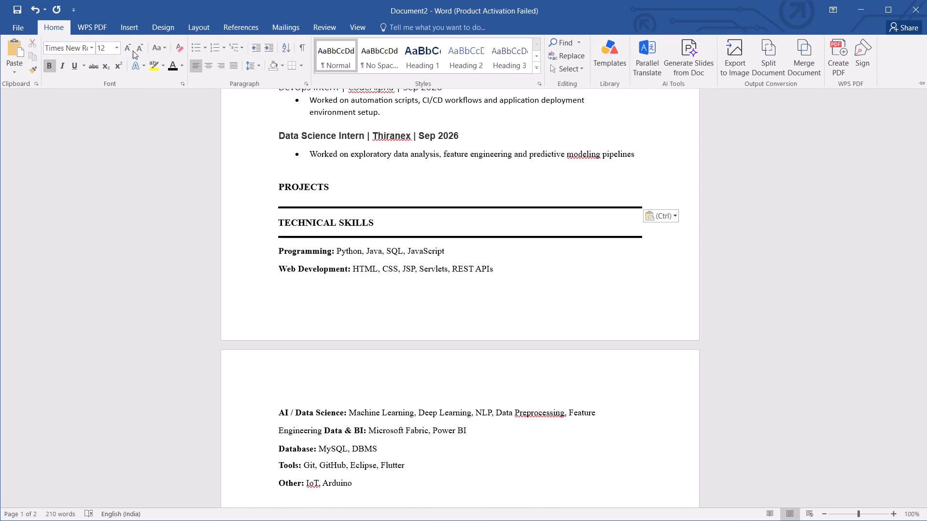
pyautogui.click(255, 65)
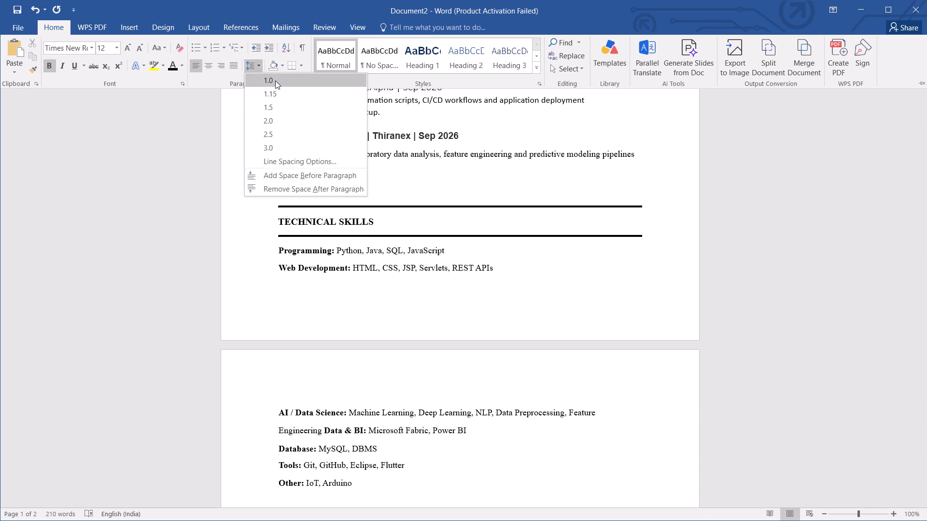
pyautogui.click(275, 81)
pyautogui.click(260, 63)
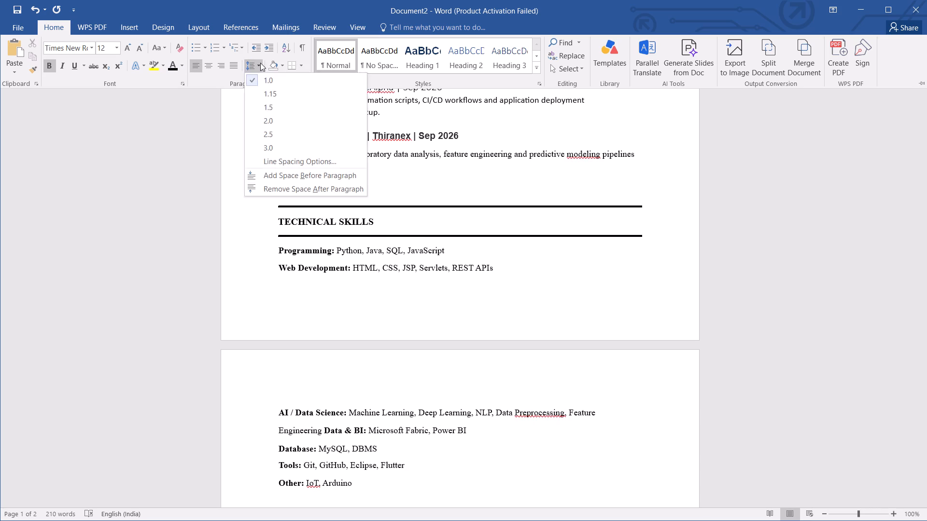
pyautogui.click(286, 156)
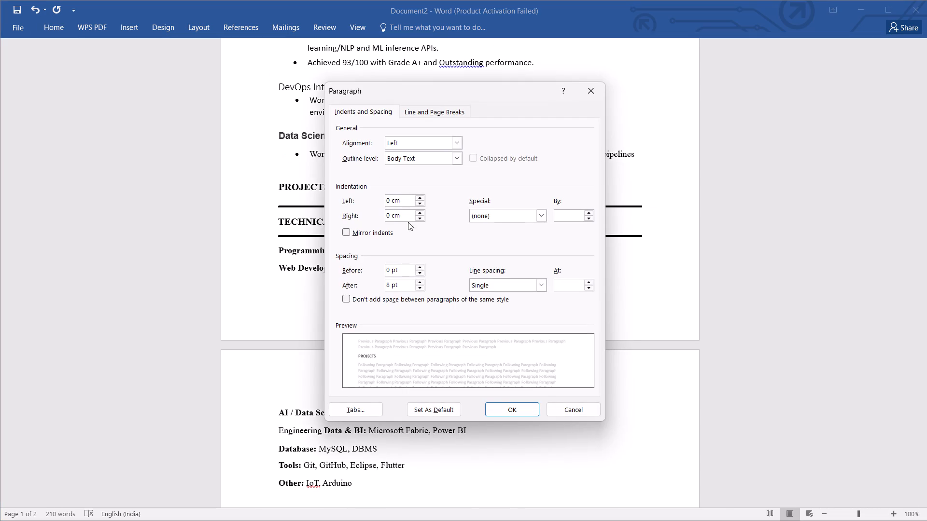
pyautogui.click(389, 283)
pyautogui.press('BackSpace')
pyautogui.press('0')
pyautogui.press('Return')
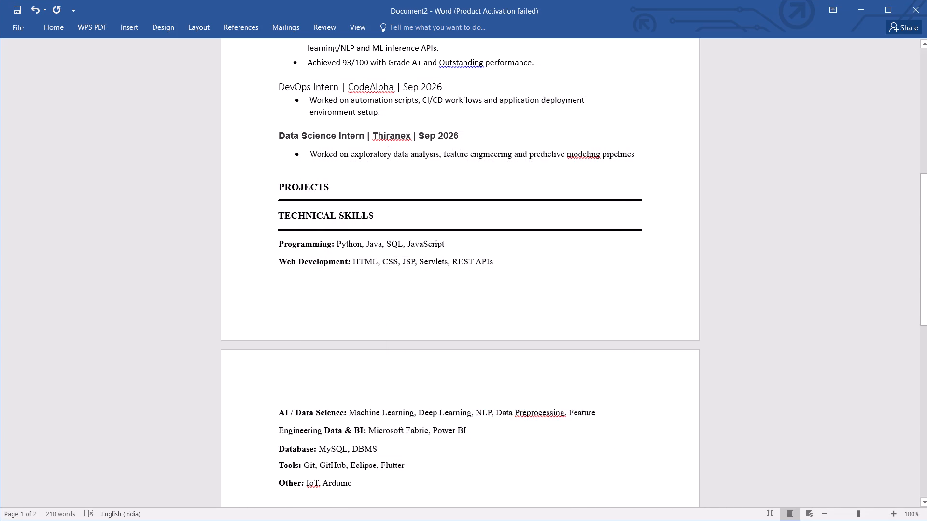
# Insert two blank lines between the rule under "PROJECTS" and the "TECHNICAL SKILLS" heading.
pyautogui.click(282, 210)
pyautogui.press('Left')
pyautogui.press('Return')
pyautogui.press('Return')
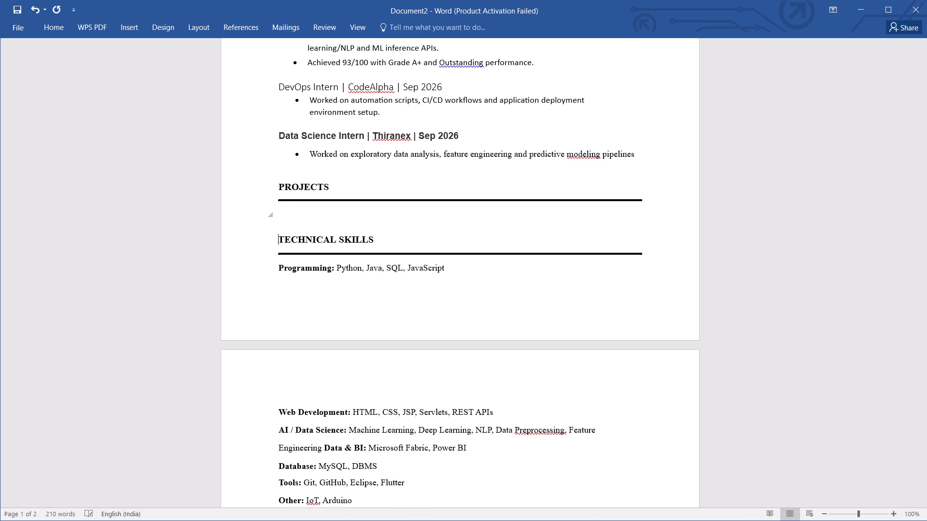
pyautogui.press('Up')
pyautogui.press('Up')
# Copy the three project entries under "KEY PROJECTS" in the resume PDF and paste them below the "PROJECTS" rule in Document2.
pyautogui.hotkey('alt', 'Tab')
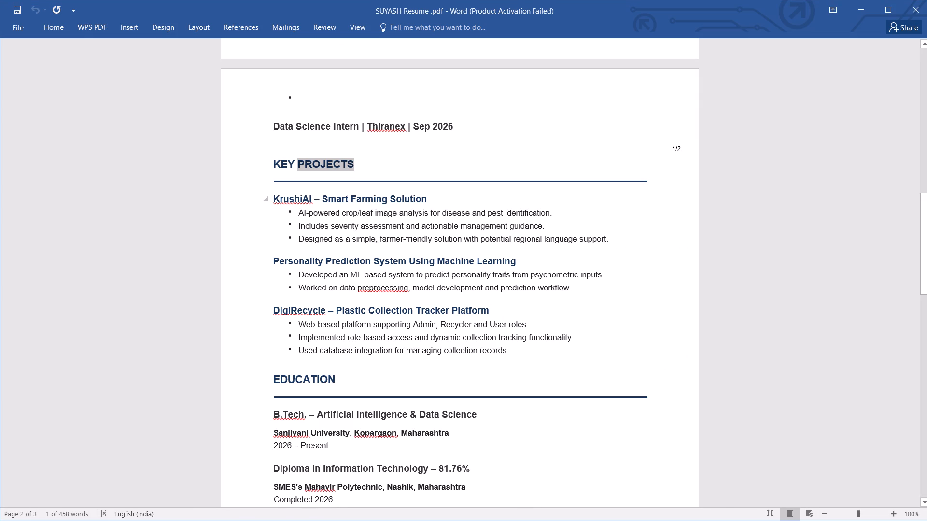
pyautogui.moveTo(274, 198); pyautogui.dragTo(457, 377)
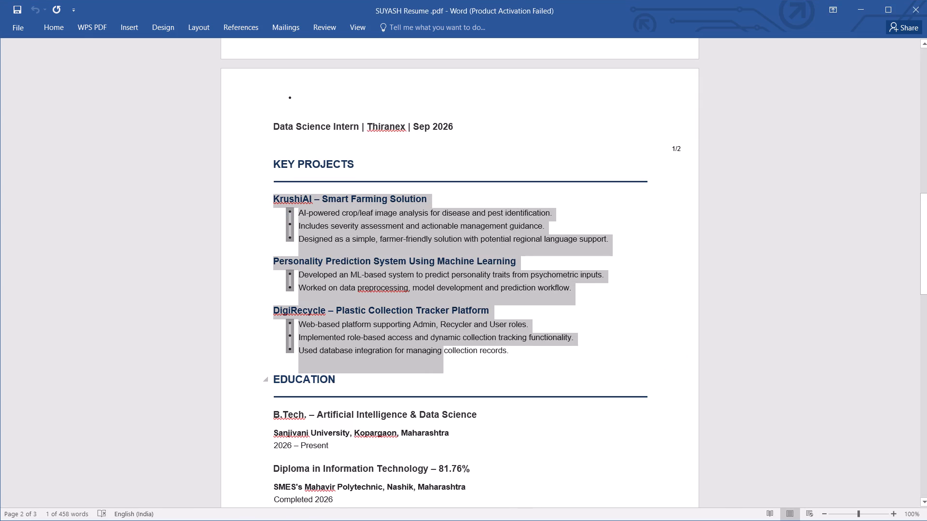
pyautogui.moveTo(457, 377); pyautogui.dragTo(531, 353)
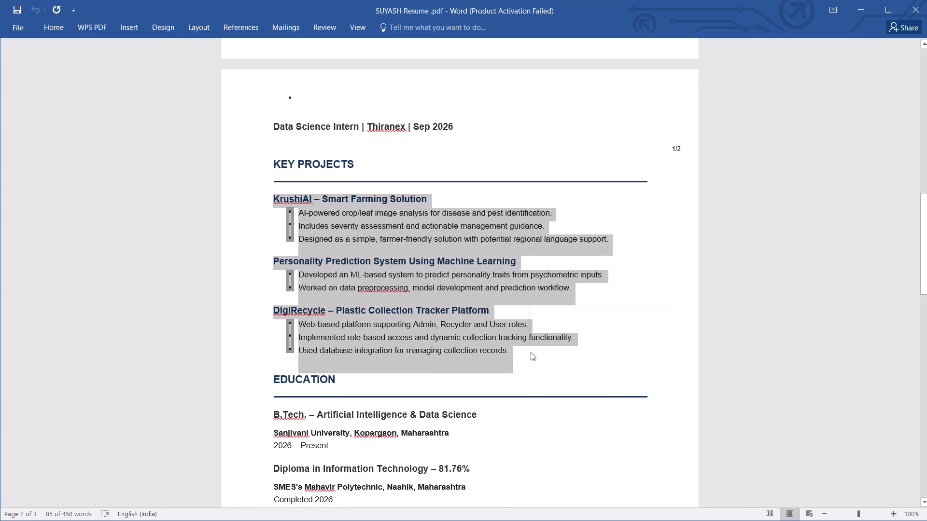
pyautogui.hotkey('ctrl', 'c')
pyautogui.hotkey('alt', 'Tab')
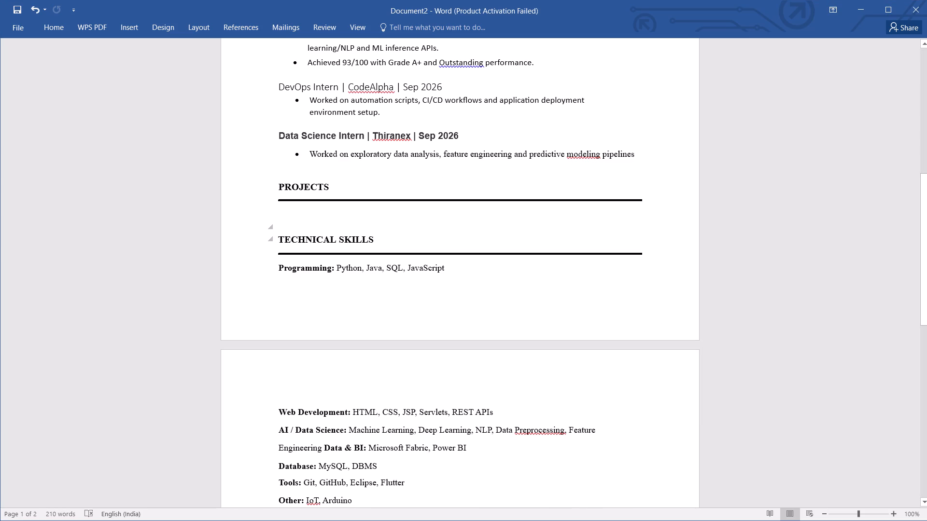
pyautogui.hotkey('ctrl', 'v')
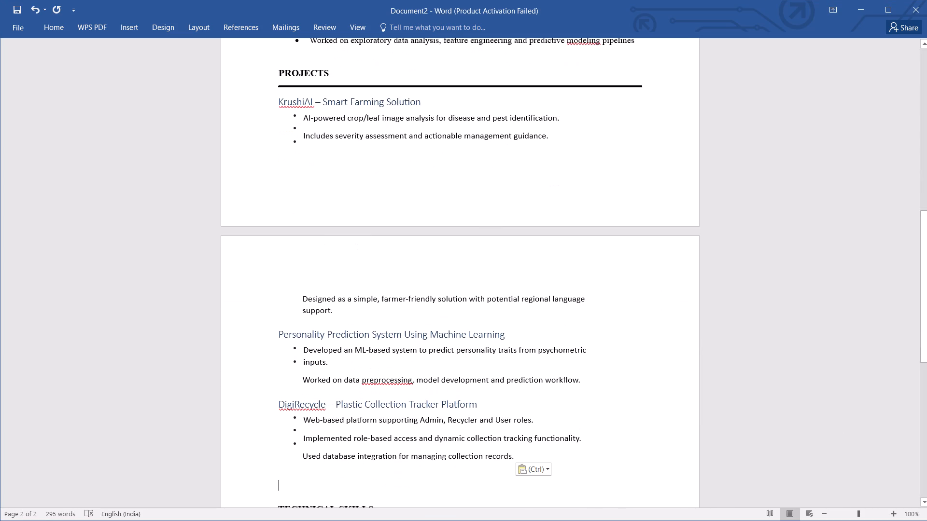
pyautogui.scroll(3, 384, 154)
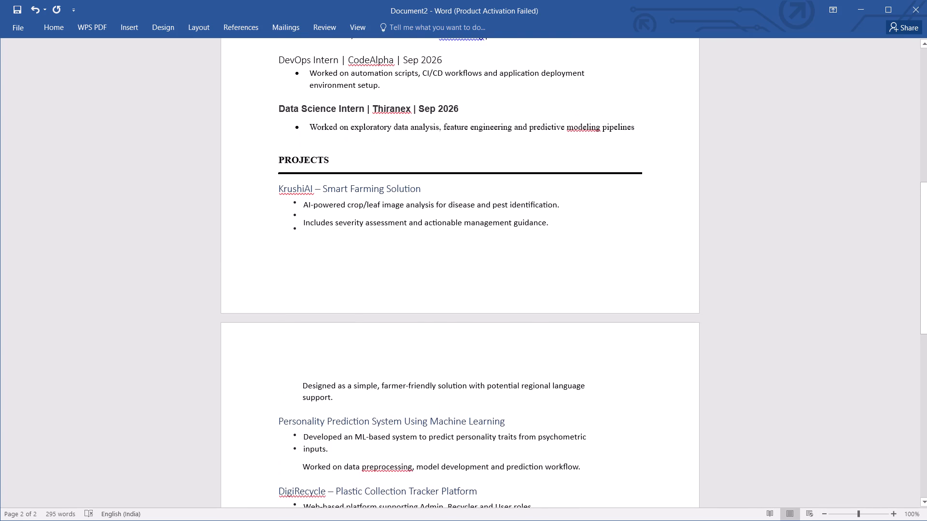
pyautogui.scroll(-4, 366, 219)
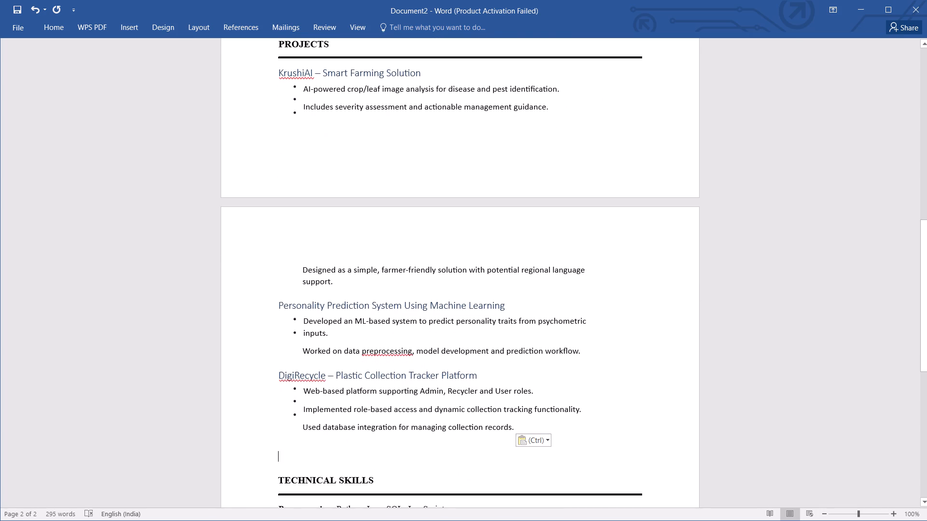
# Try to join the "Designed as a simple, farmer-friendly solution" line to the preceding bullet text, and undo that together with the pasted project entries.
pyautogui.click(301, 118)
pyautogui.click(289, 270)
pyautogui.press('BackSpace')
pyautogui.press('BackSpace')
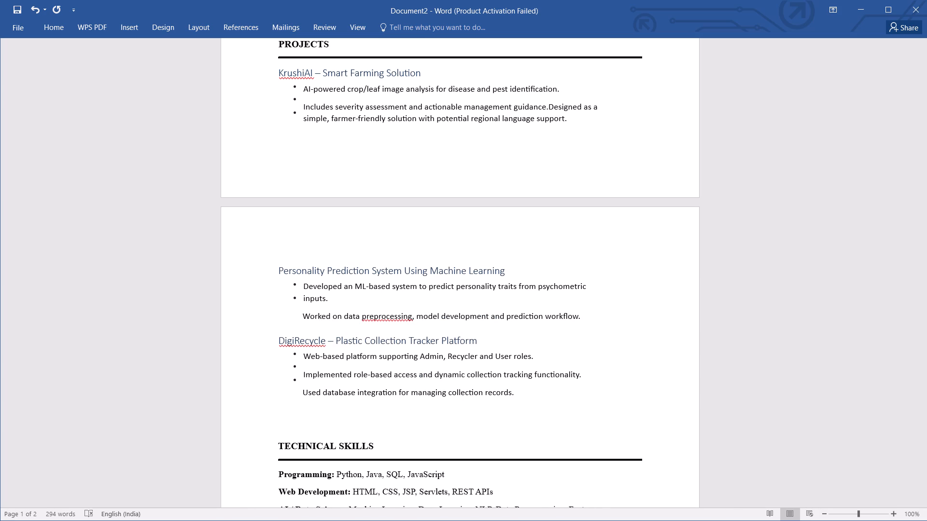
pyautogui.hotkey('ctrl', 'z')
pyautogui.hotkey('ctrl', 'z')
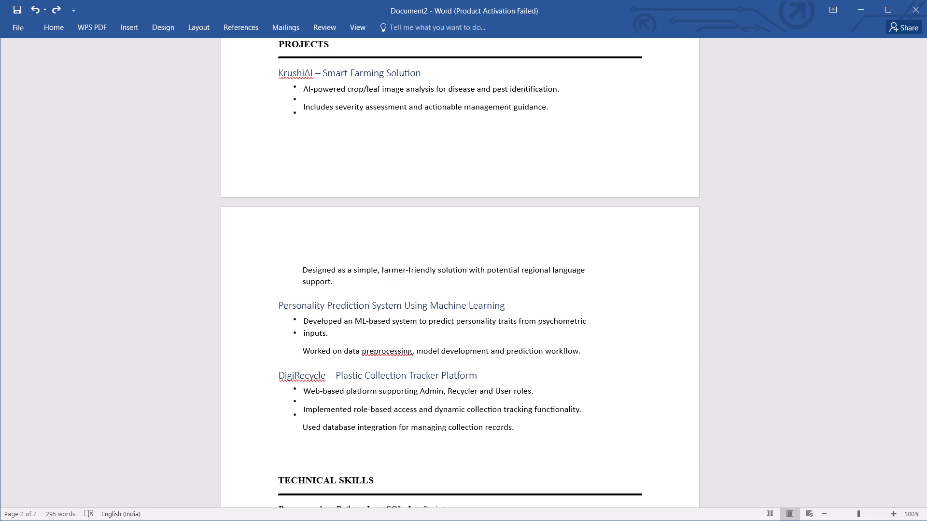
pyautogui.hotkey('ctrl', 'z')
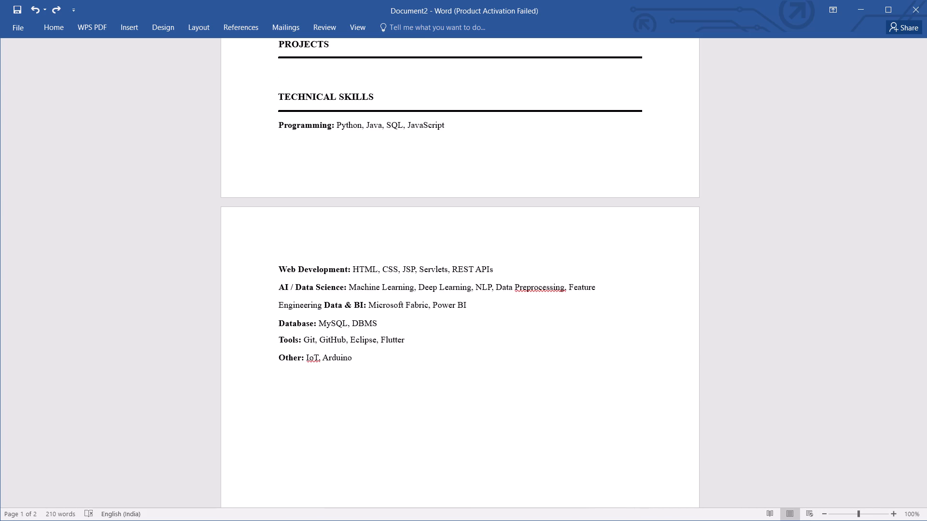
# Check the KEY PROJECTS entries in the resume PDF and examine the Projects section layout in the enlarged resume template image.
pyautogui.hotkey('alt', 'Tab')
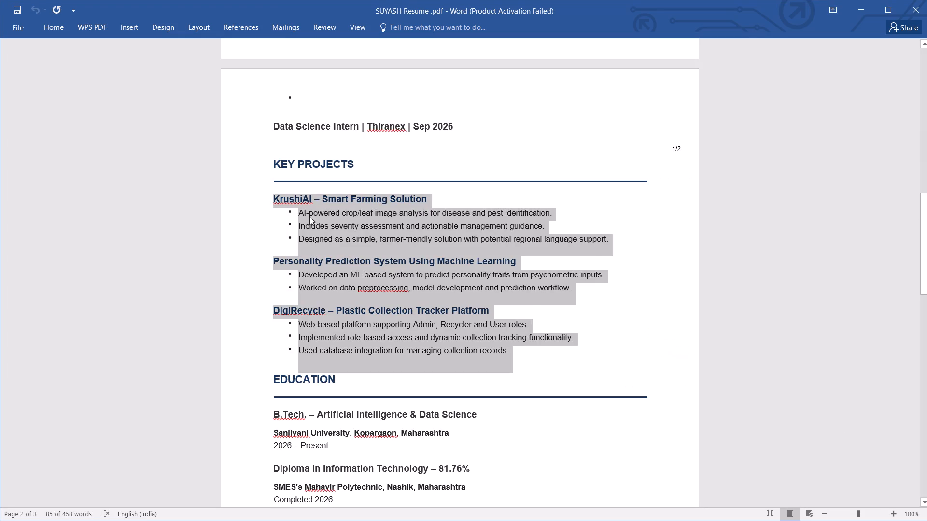
pyautogui.click(337, 213)
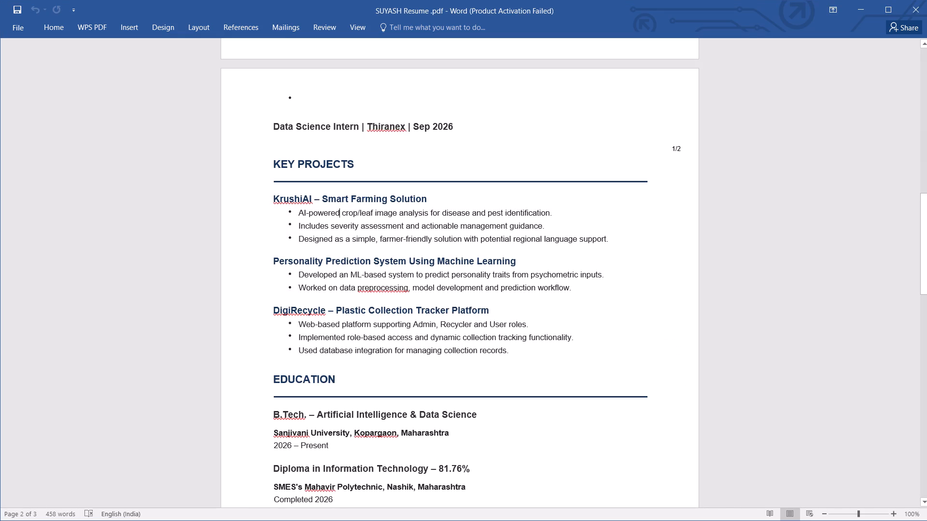
pyautogui.hotkey('alt', 'Tab')
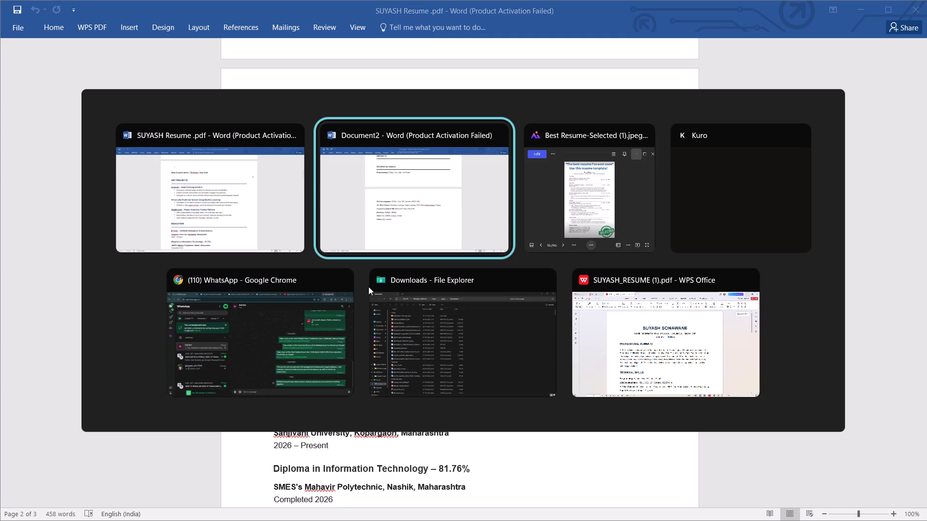
pyautogui.keyDown('alt'); pyautogui.click(563, 217); pyautogui.keyUp('alt')
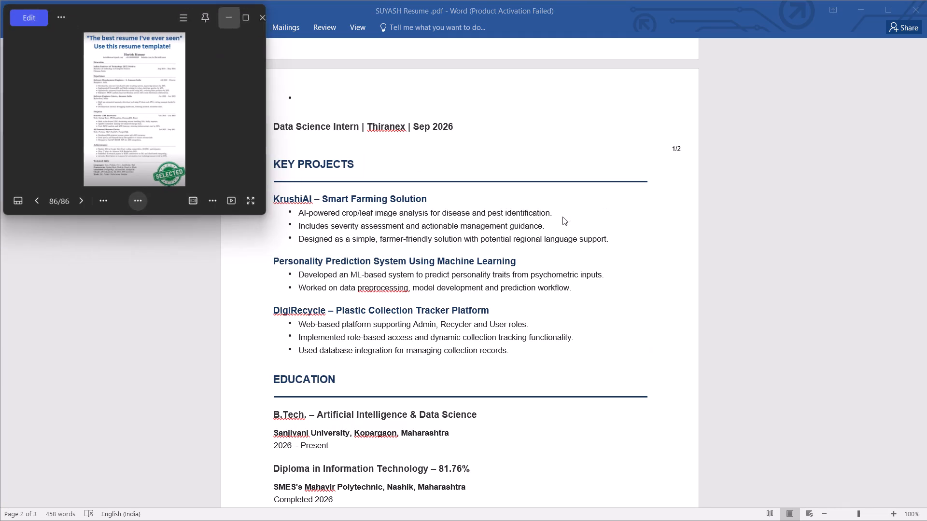
pyautogui.click(227, 11)
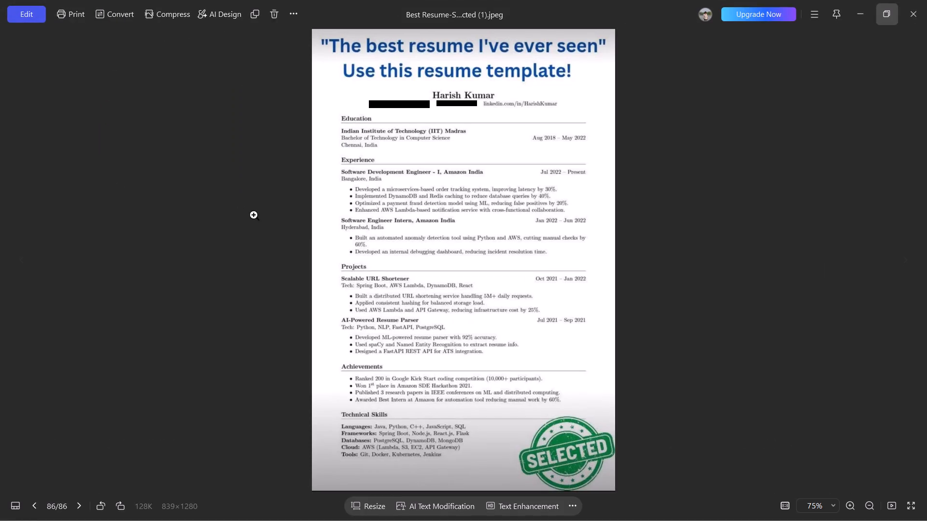
pyautogui.scroll(4, 416, 276)
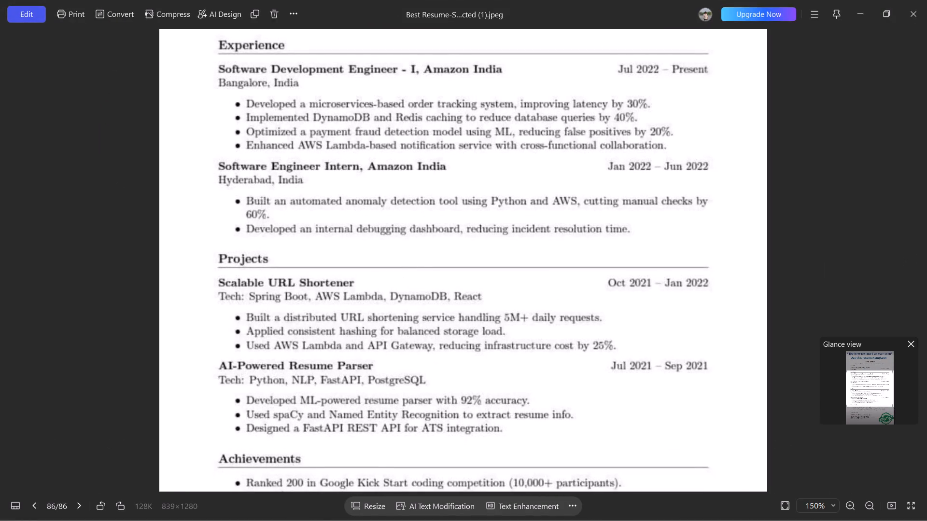
pyautogui.scroll(-2, 369, 361)
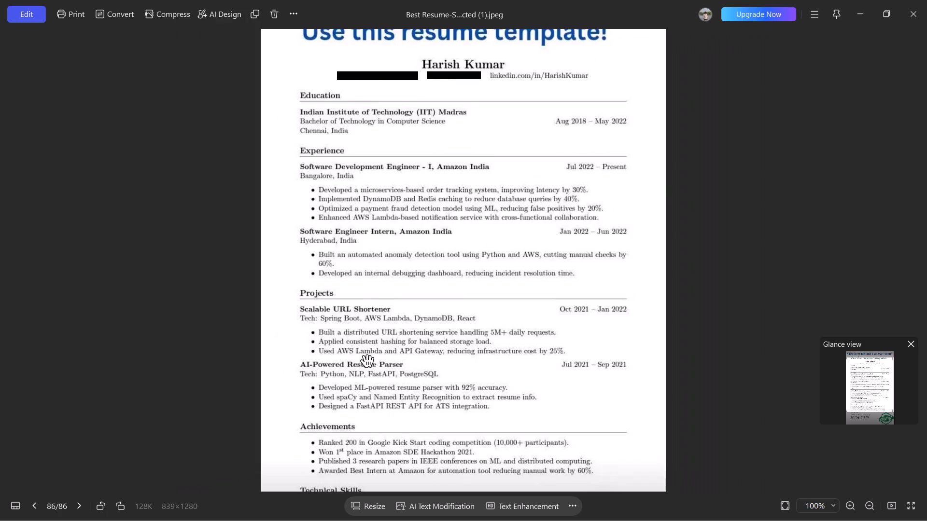